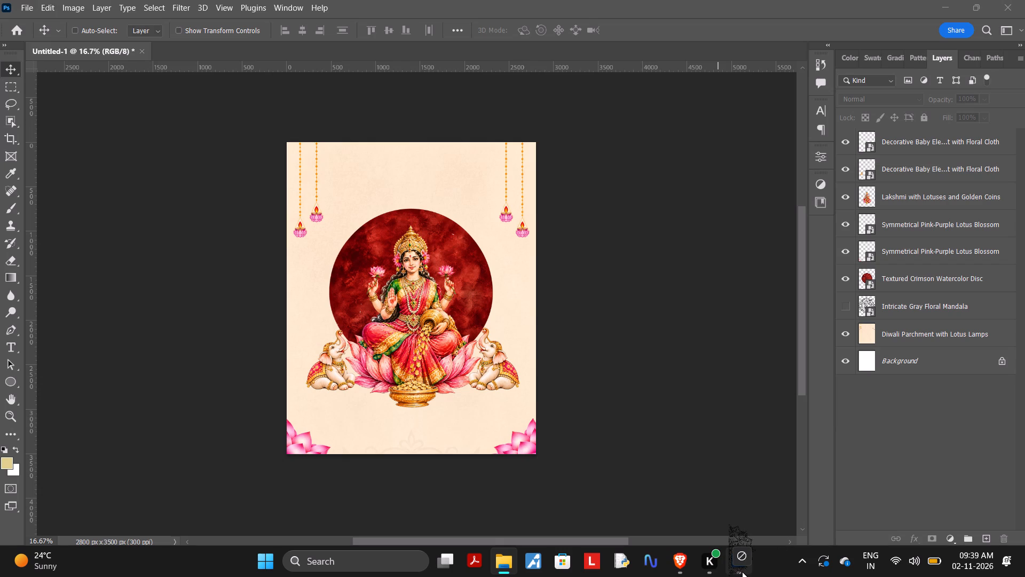
left_click_drag(742, 572, 327, 439)
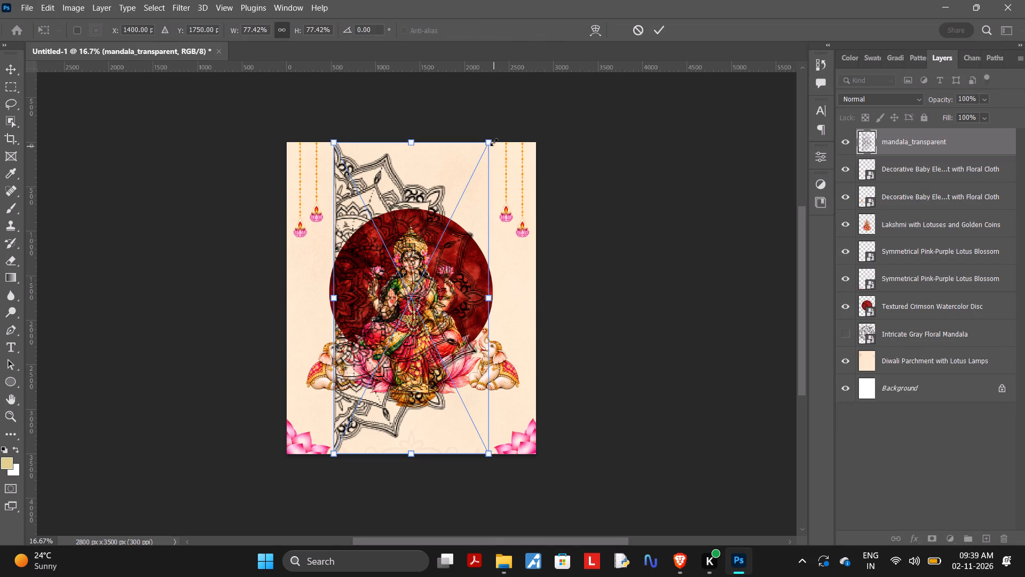
Scale the placed half-mandala proportionally to about 20.6% and move it to the poster's lower-left edge, over the corner lotus.
left_click_drag(488, 143, 406, 418)
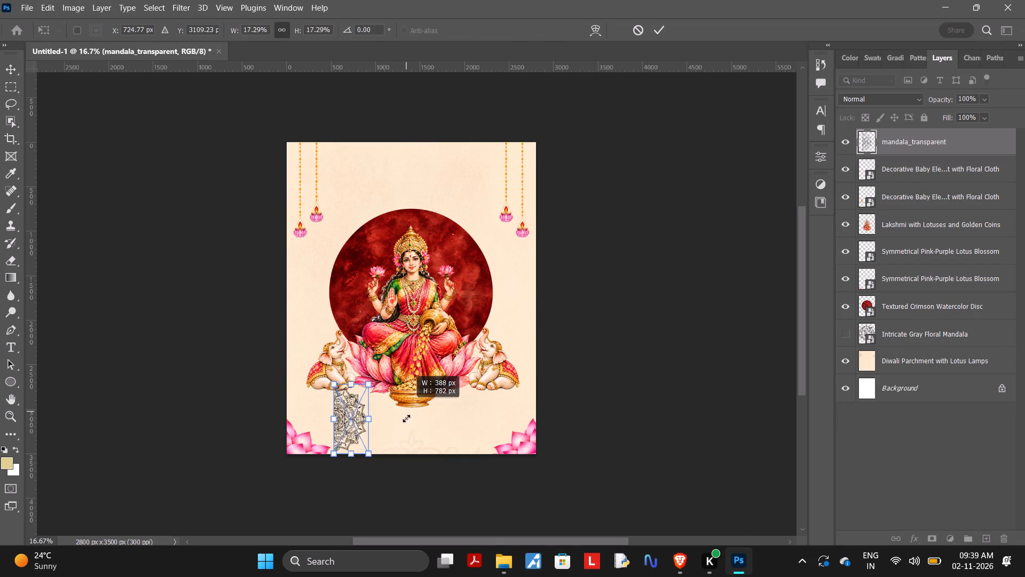
left_click_drag(406, 418, 434, 411)
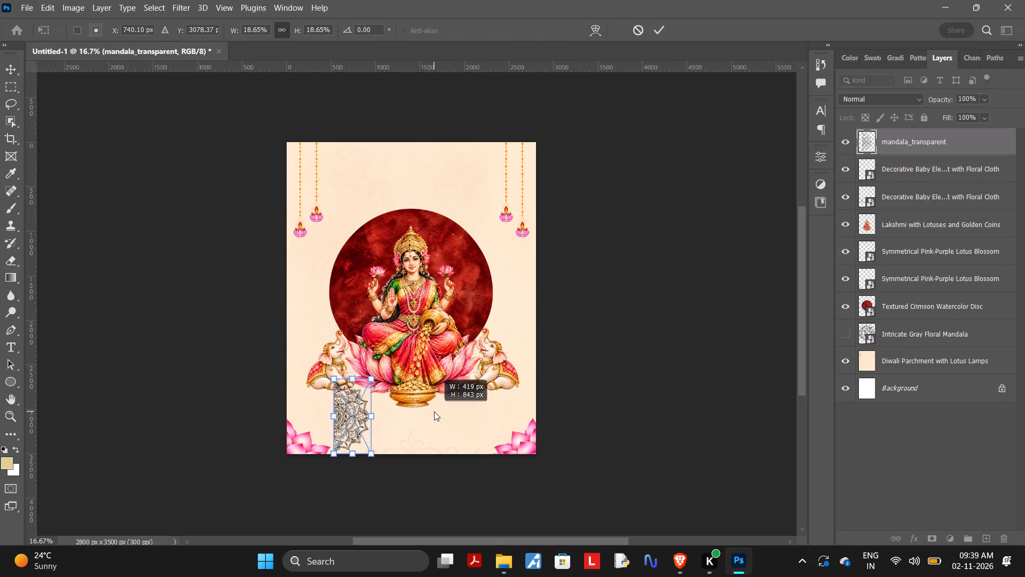
left_click_drag(434, 411, 437, 403)
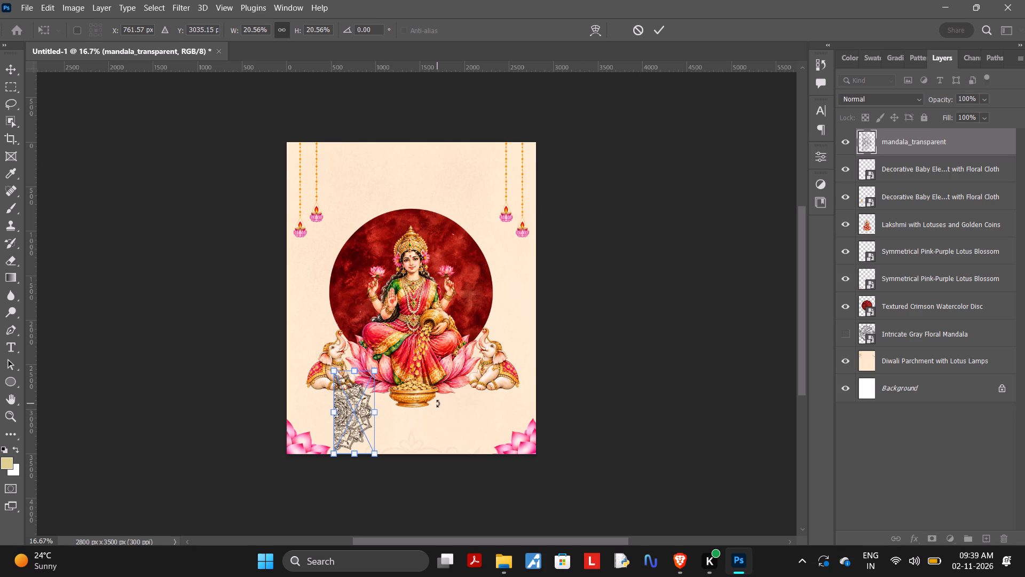
left_click(136, 28)
left_click_drag(353, 416, 304, 417)
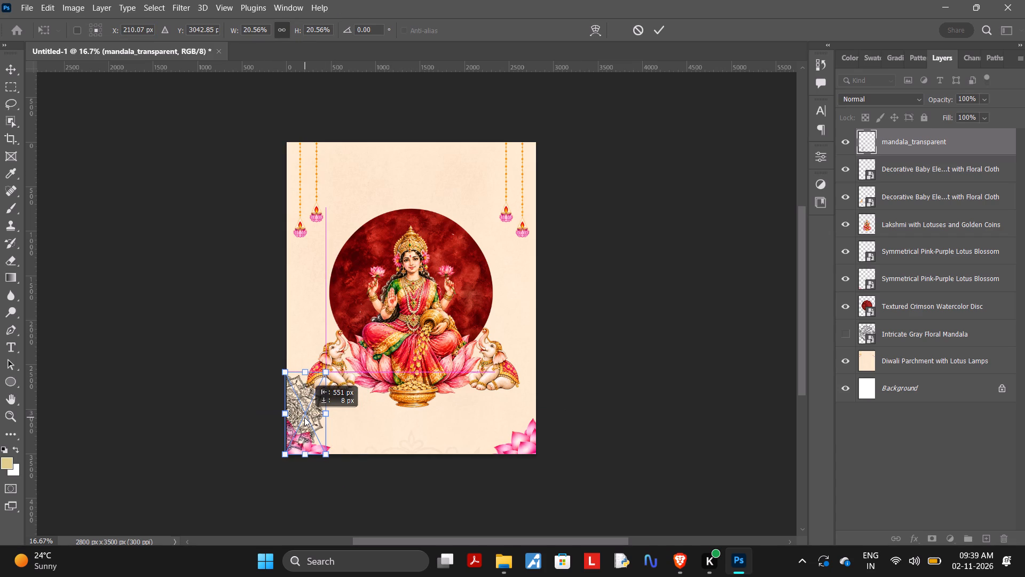
left_click_drag(304, 417, 304, 425)
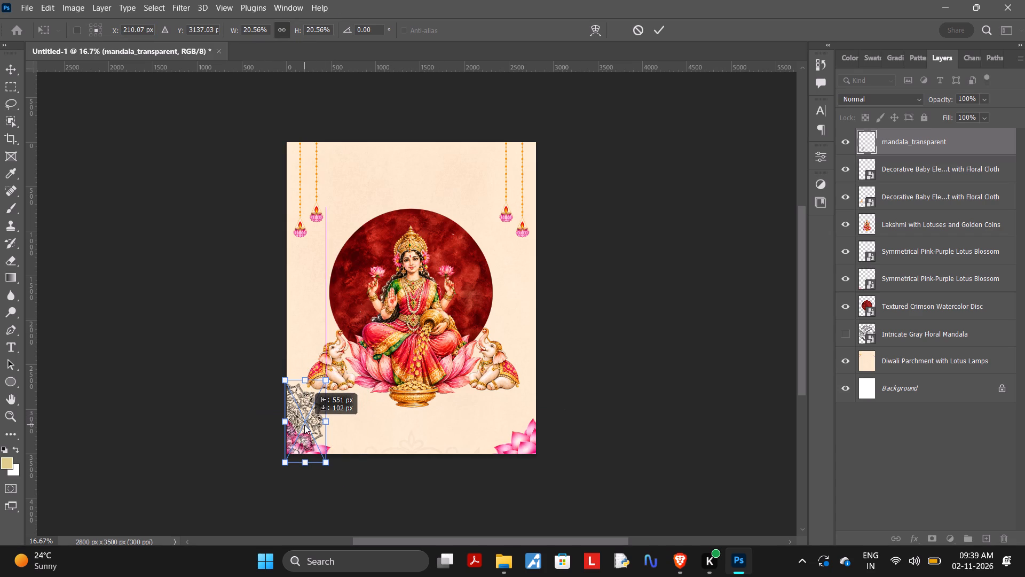
left_click_drag(304, 425, 304, 424)
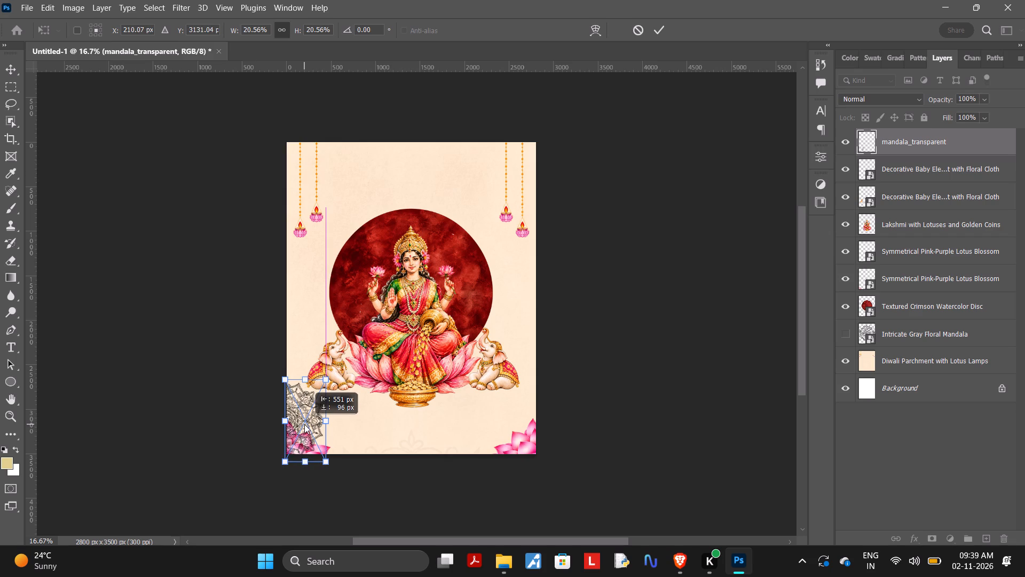
left_click_drag(304, 424, 304, 423)
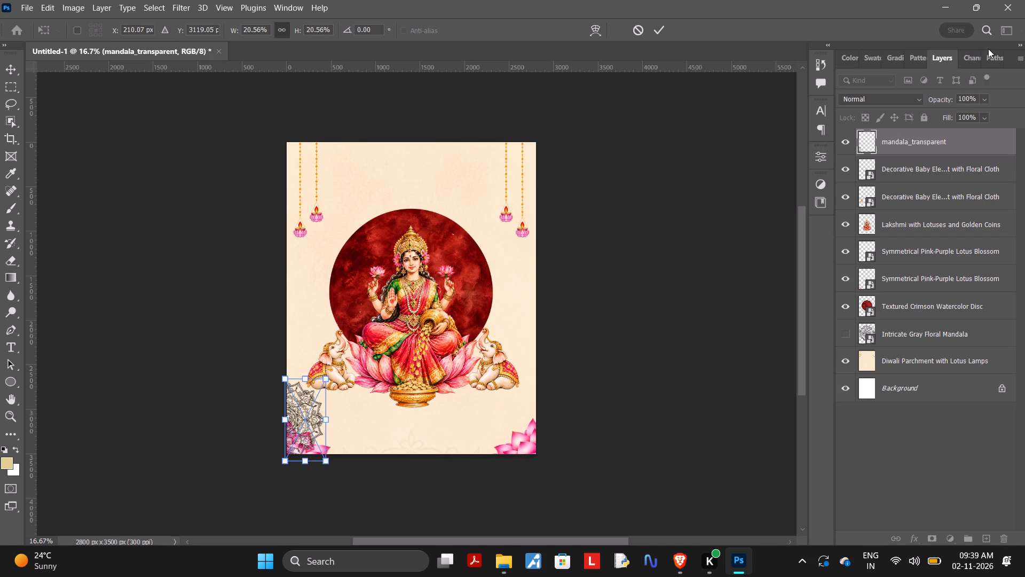
Commit the placement and reorder the mandala_transparent layer to sit directly above the Diwali Parchment with Lotus Lamps layer.
left_click_drag(964, 147, 960, 368)
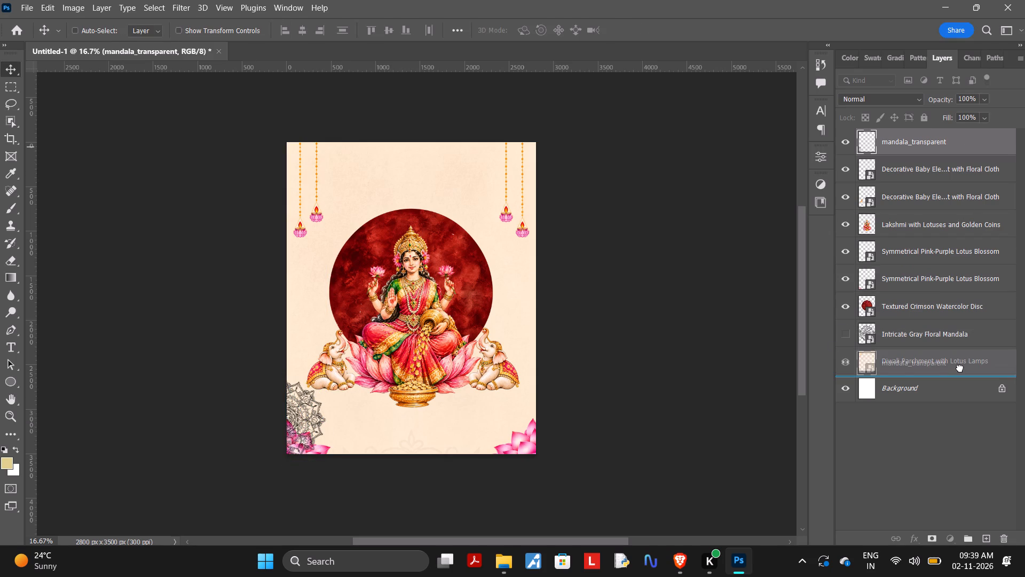
left_click_drag(960, 368, 966, 342)
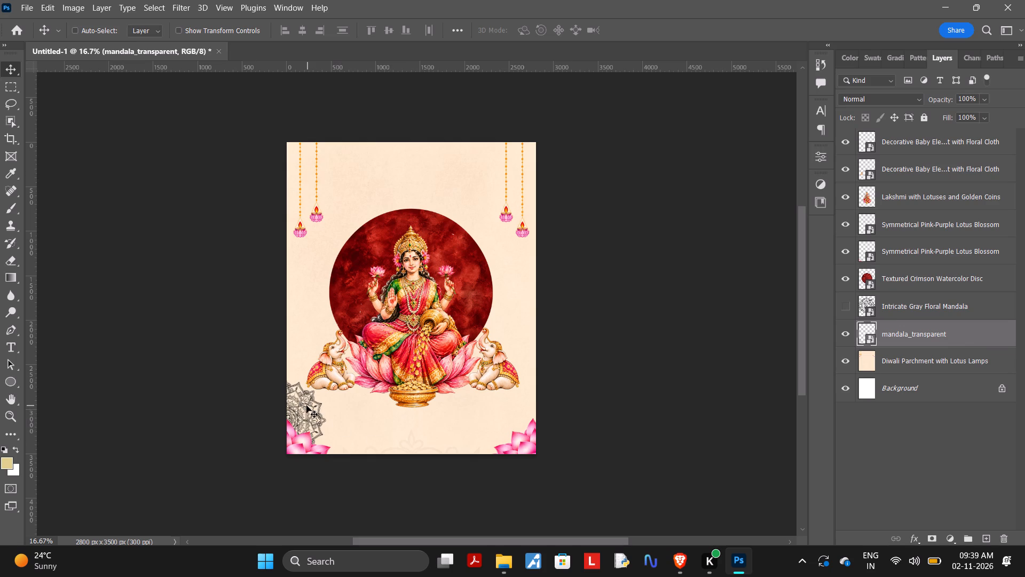
Nudge the half-mandala slightly lower along the poster's left edge, behind the corner lotus.
left_click_drag(306, 406, 310, 411)
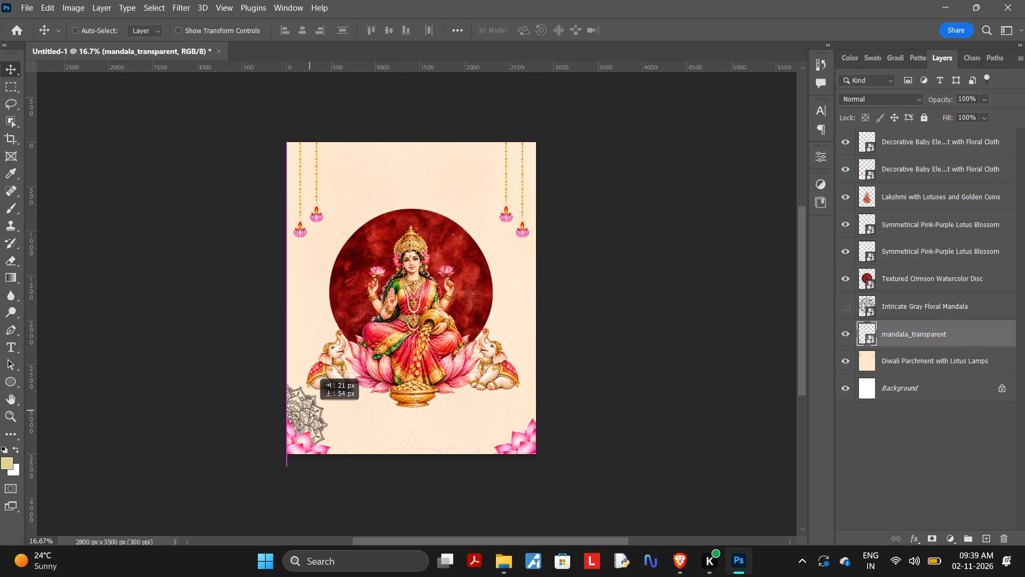
left_click_drag(310, 411, 311, 409)
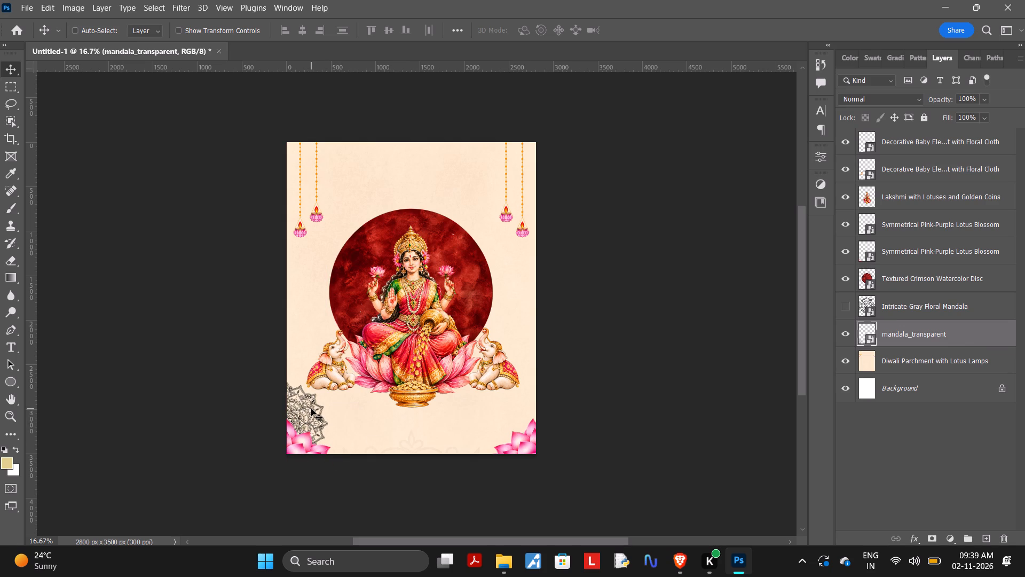
Show transform controls and raise the half-mandala about 112 px along the poster's left edge, aligning its bounds with the poster's bottom edge.
left_click(311, 409)
left_click(248, 21)
left_click(247, 24)
left_click(180, 28)
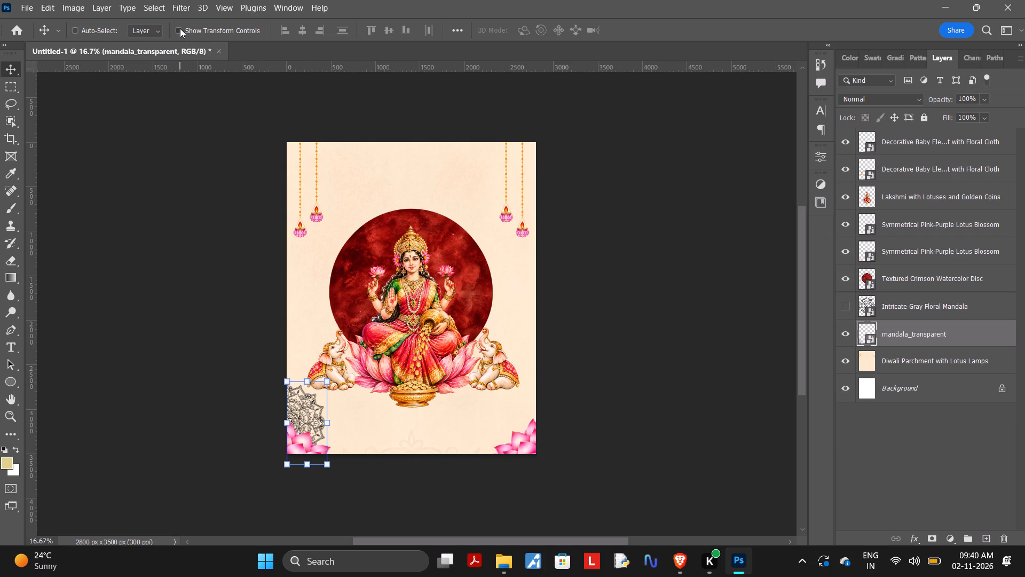
double_click(318, 432)
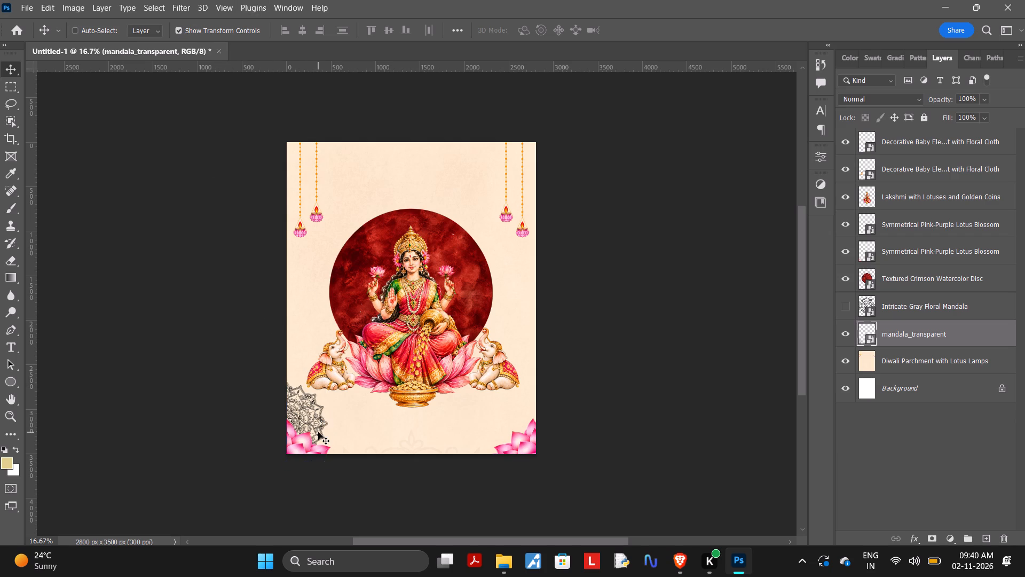
left_click_drag(318, 432, 339, 413)
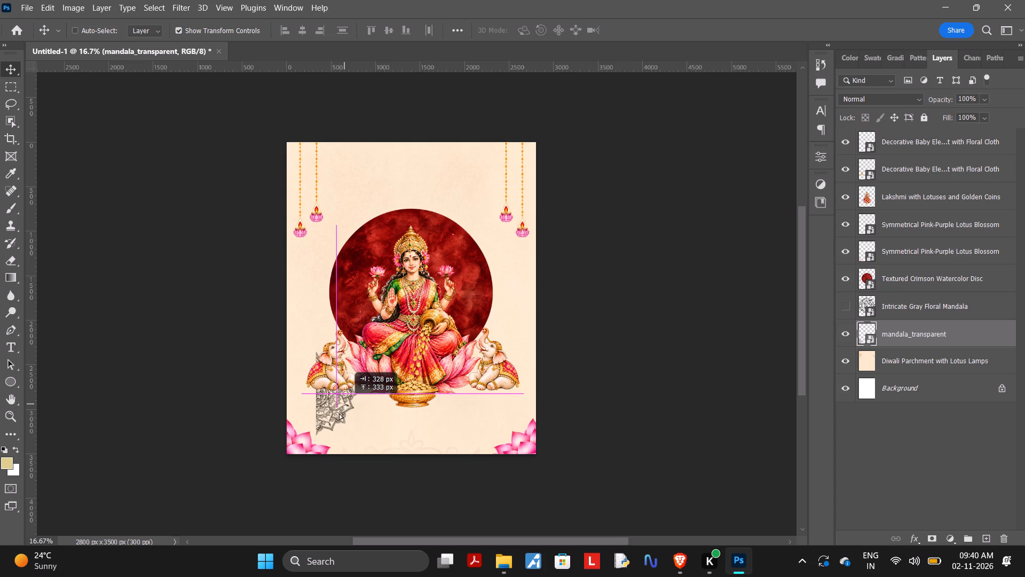
left_click_drag(339, 413, 319, 426)
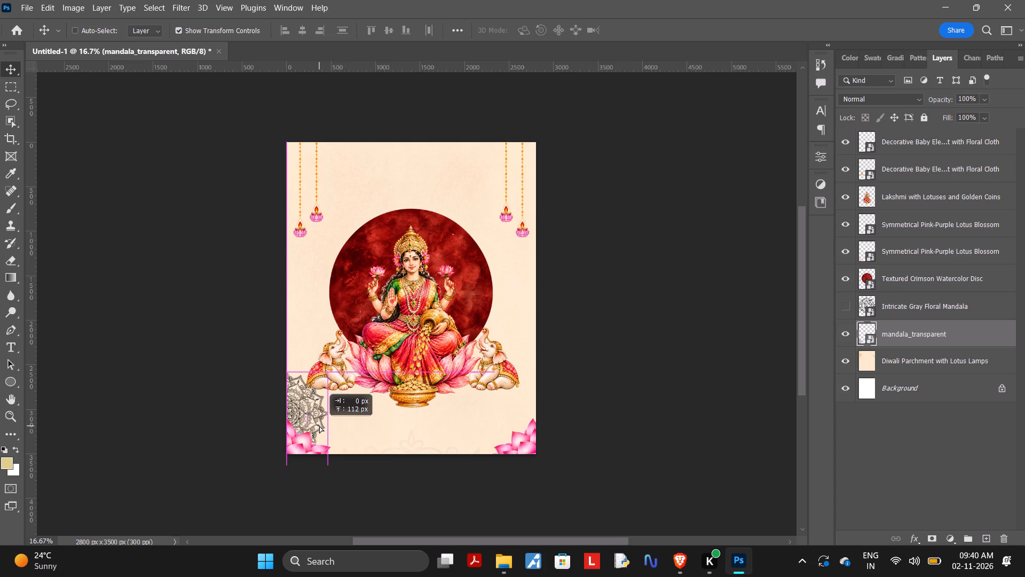
left_click_drag(319, 426, 319, 425)
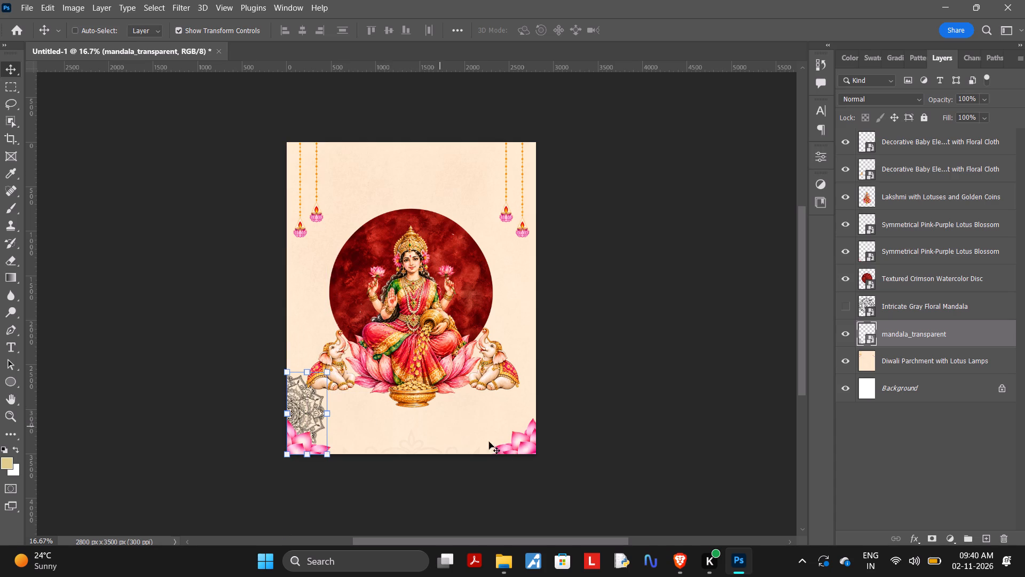
Lower the mandala_transparent layer's opacity to 30% and hide the transform controls.
left_click(982, 98)
left_click(955, 113)
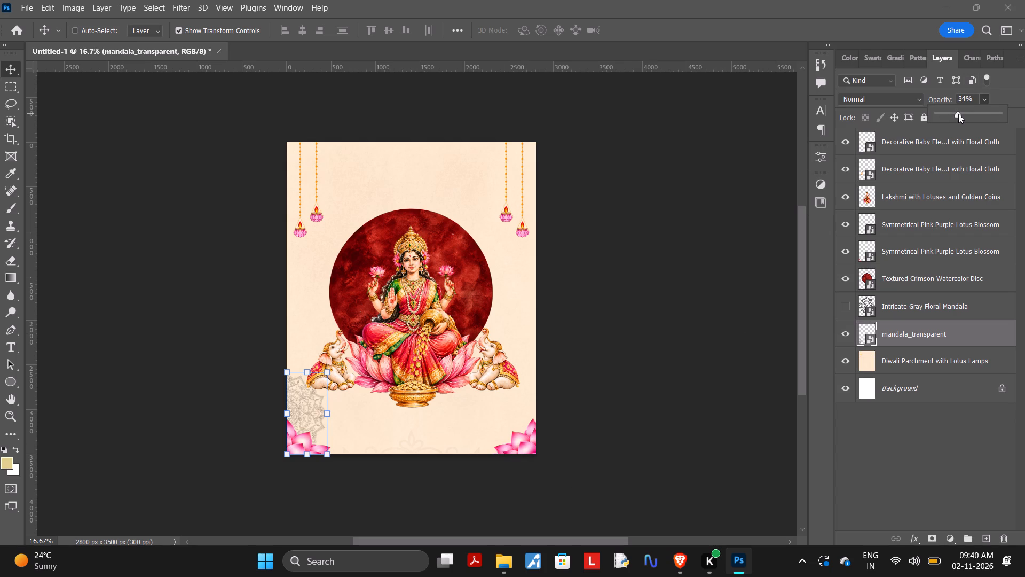
left_click(958, 114)
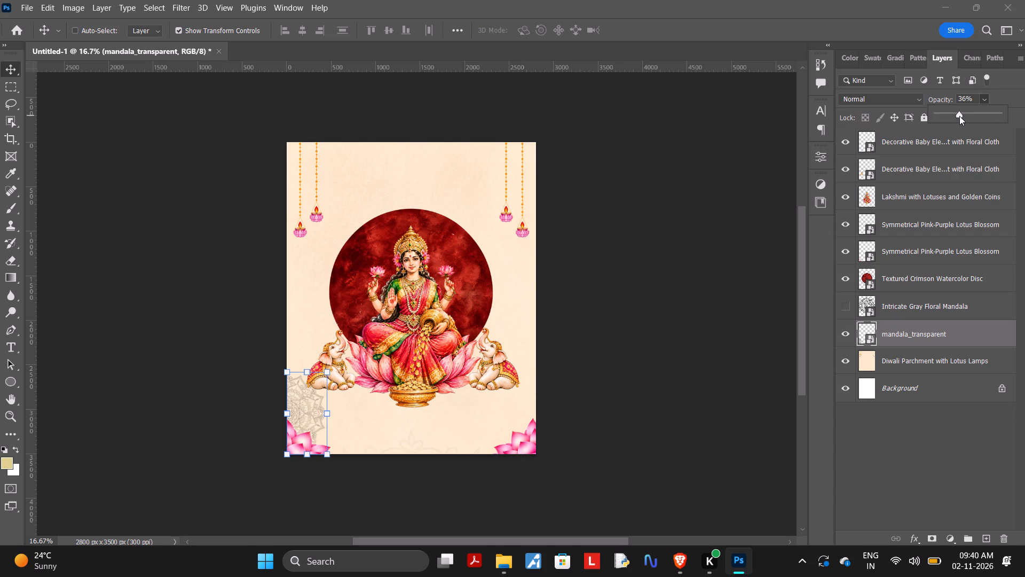
left_click(958, 116)
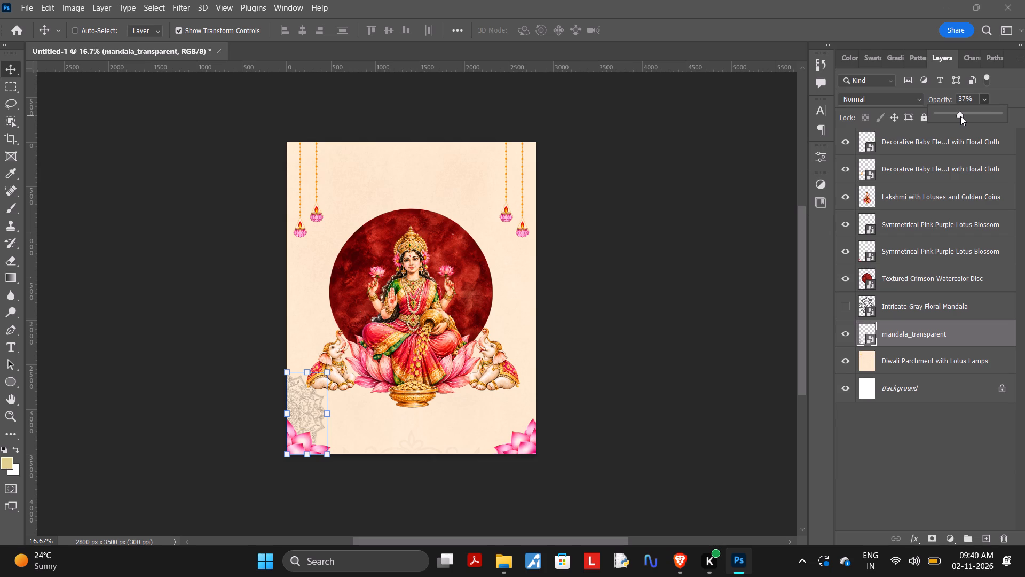
left_click(960, 115)
left_click(767, 267)
left_click(767, 267)
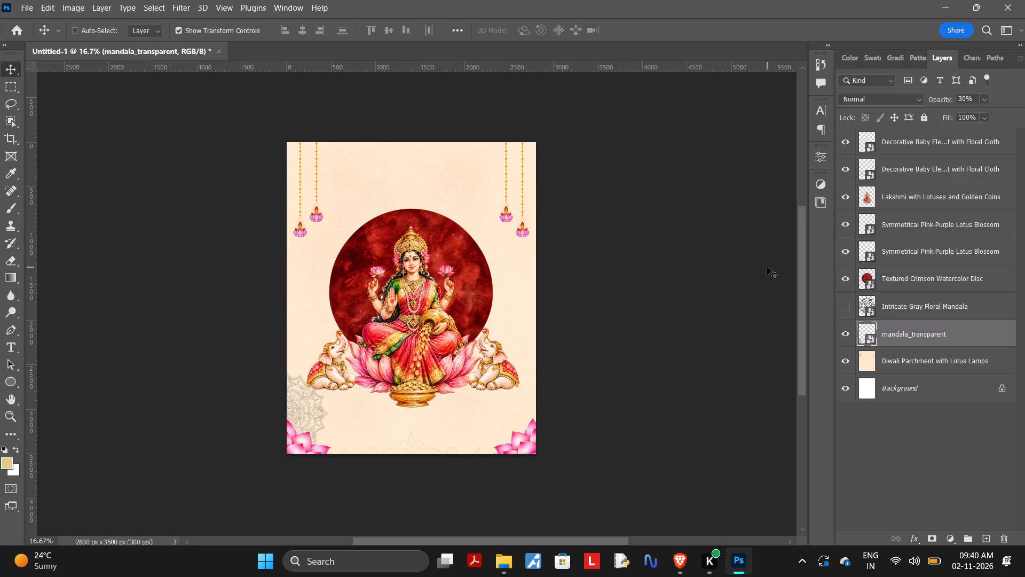
left_click(178, 32)
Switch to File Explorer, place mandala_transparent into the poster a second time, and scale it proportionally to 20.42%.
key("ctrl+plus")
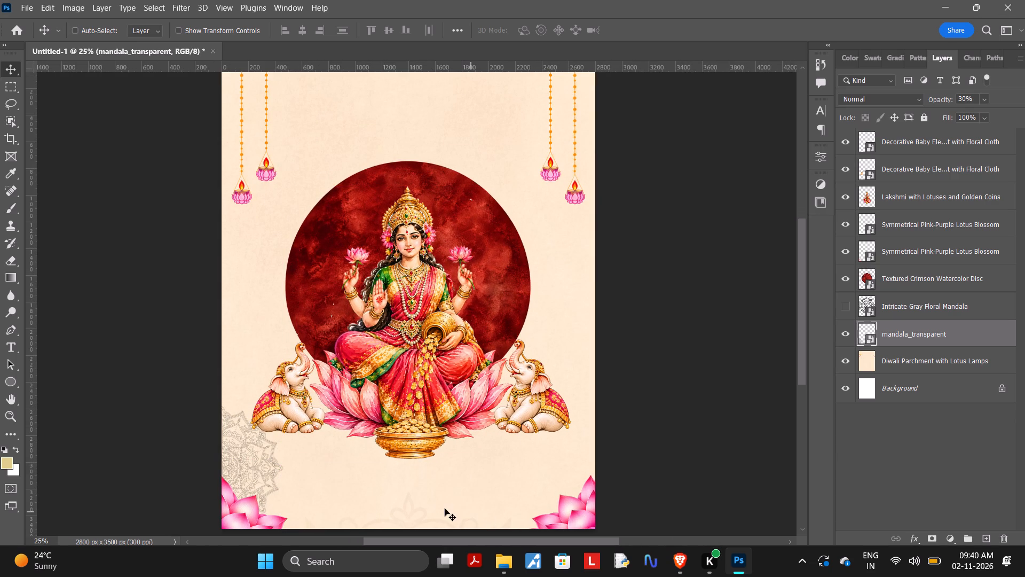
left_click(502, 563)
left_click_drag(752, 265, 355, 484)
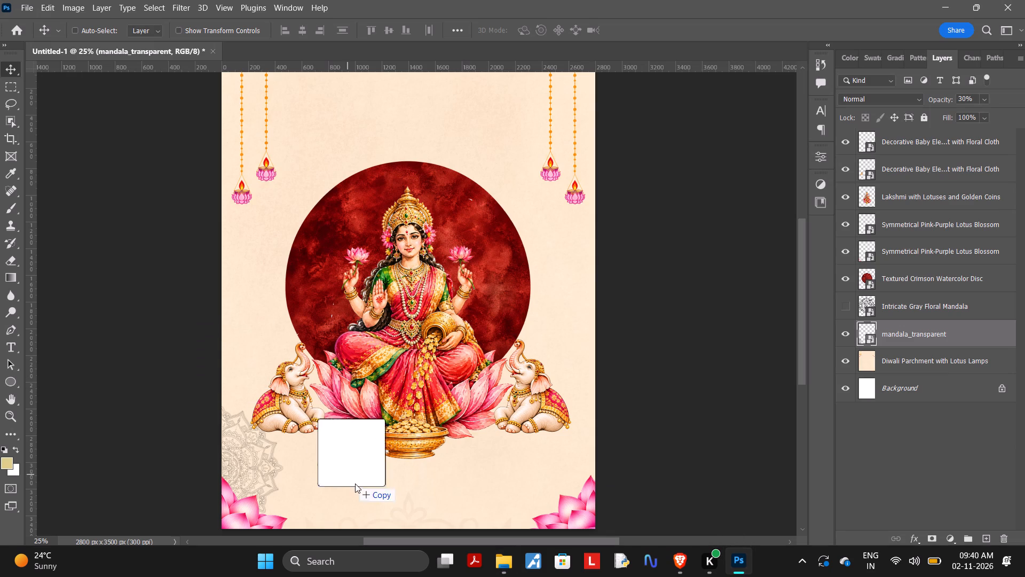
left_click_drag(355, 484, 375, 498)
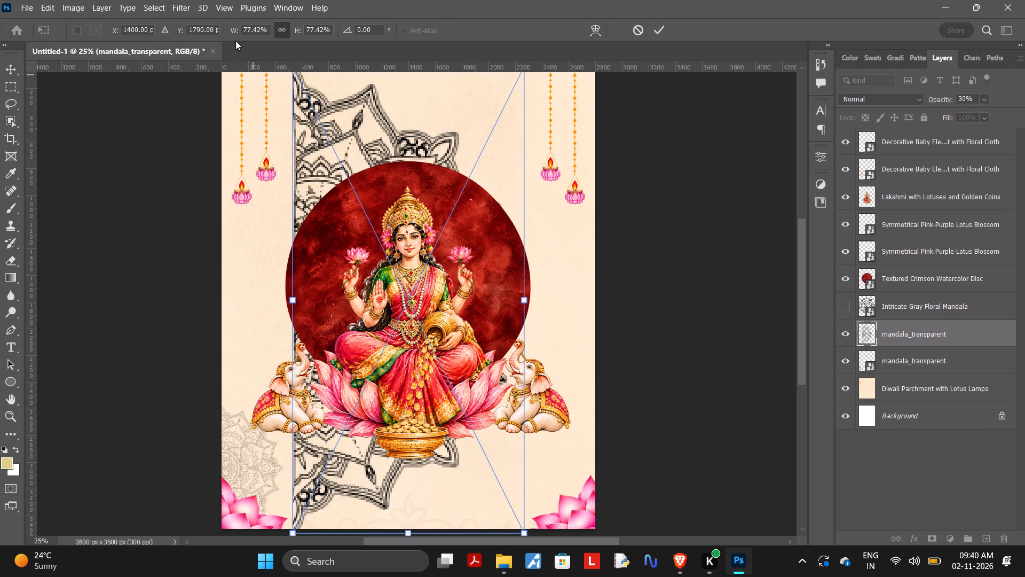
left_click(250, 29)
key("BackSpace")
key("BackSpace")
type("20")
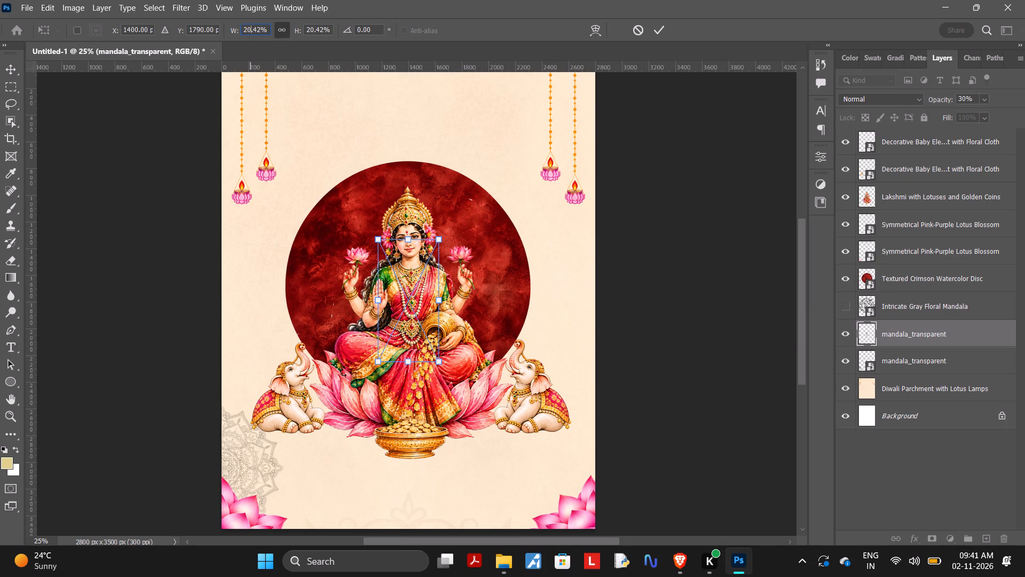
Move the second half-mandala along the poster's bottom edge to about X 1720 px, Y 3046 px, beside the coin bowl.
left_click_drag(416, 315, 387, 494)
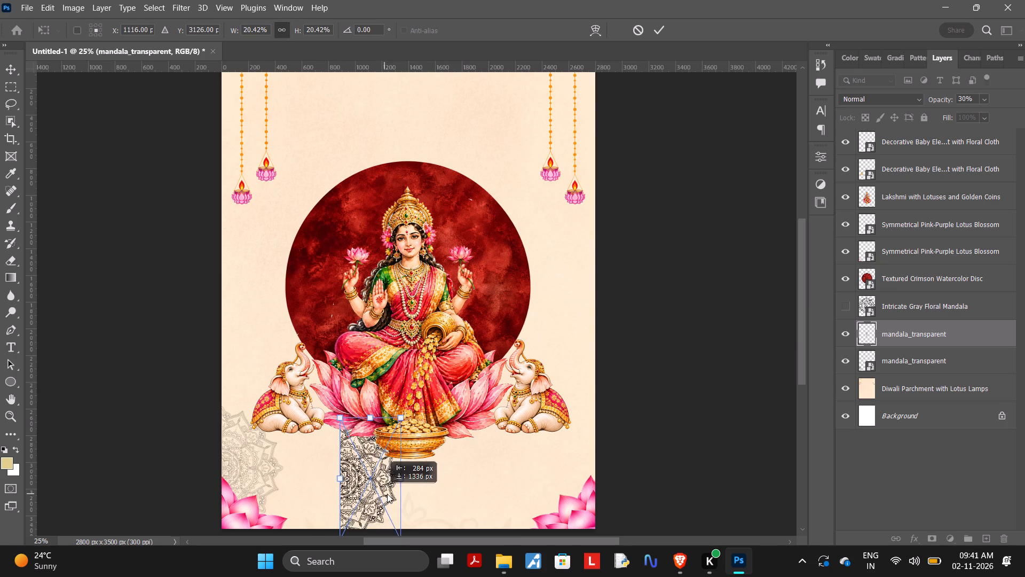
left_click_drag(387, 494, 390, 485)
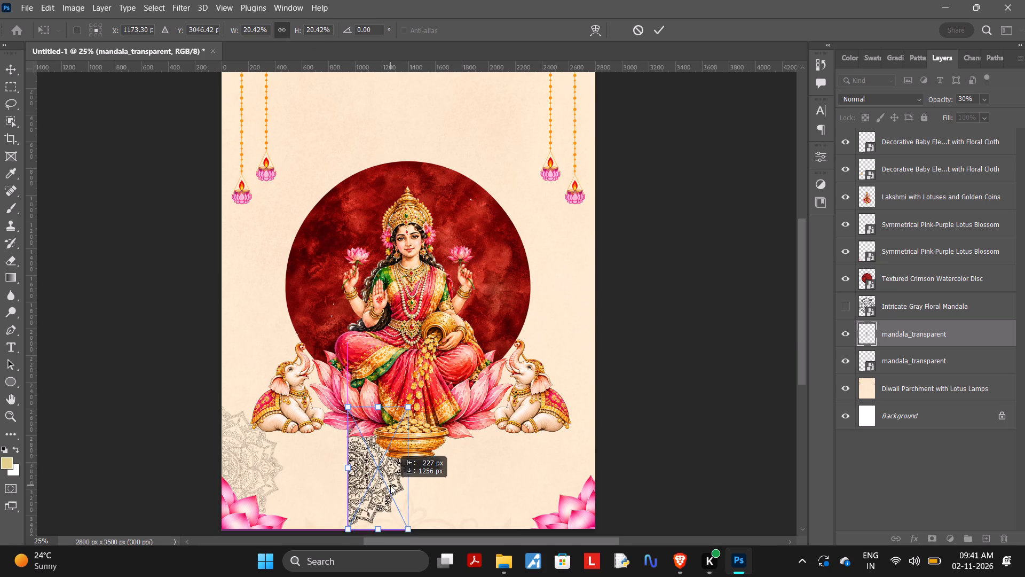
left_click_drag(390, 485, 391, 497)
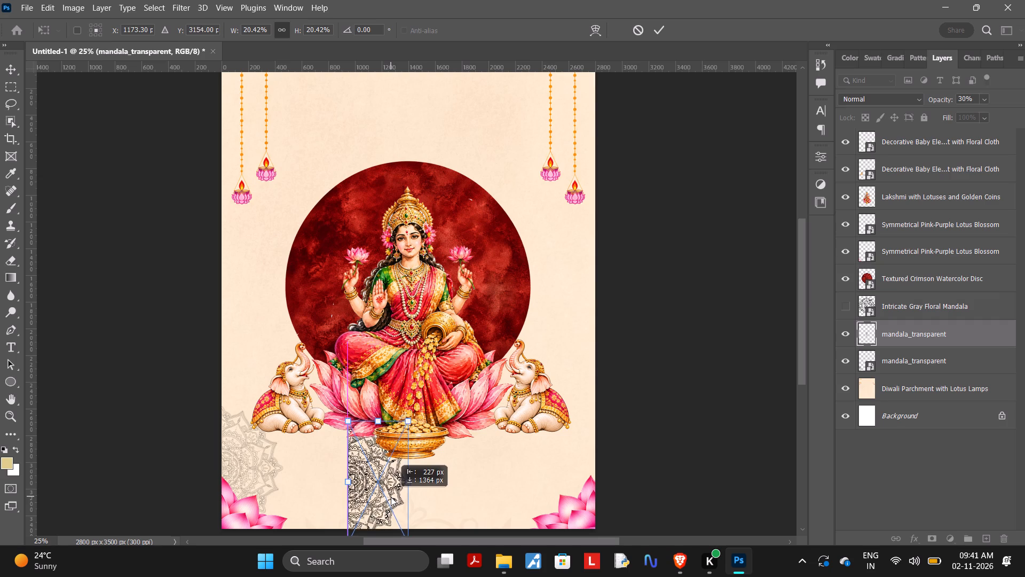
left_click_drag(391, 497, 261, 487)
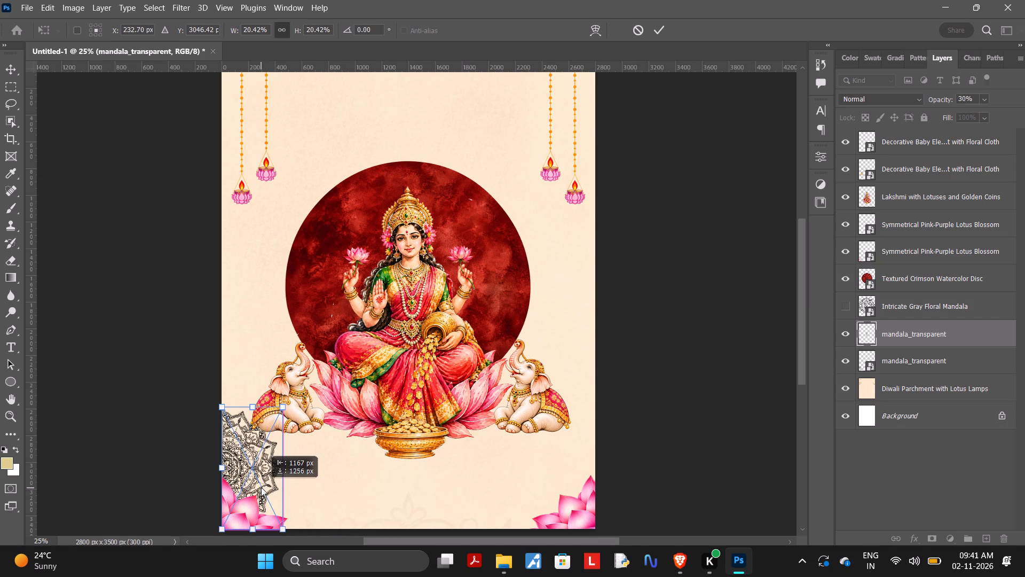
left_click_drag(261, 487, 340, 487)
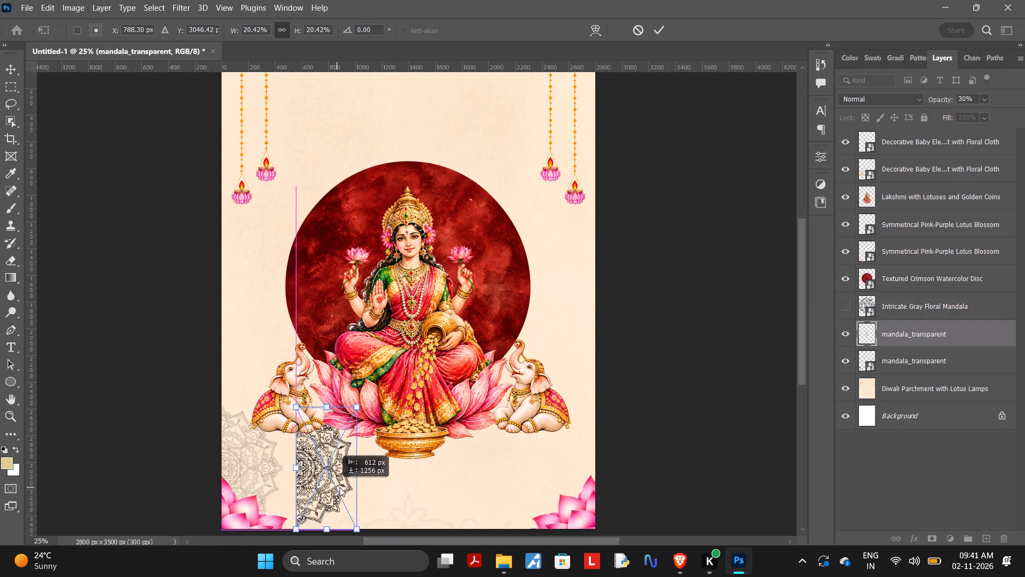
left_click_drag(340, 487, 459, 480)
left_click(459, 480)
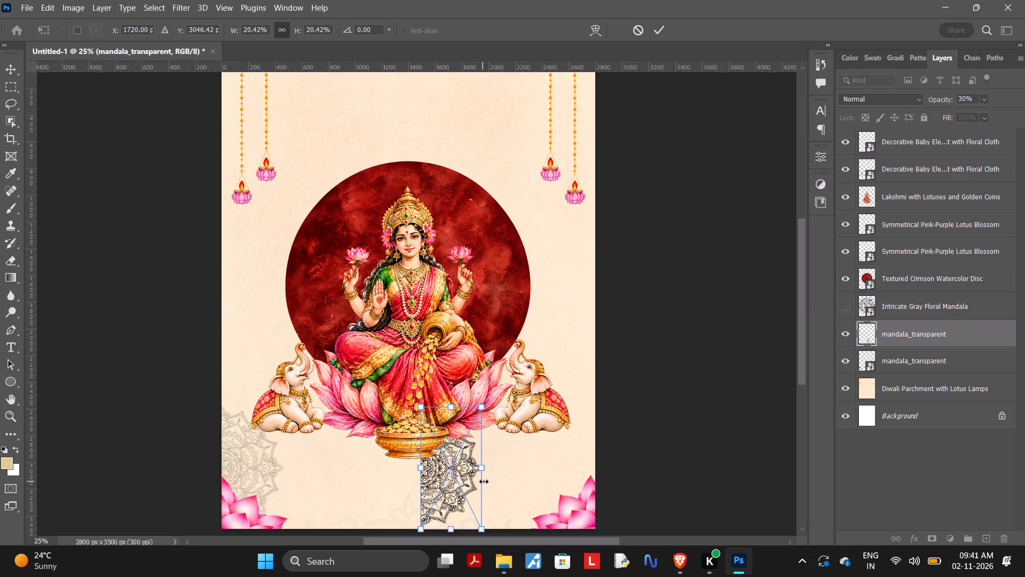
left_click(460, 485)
Try to copy the second half-mandala, commit its placement, and paste the clipboard content as a new layer.
key("ctrl+c")
left_click(332, 516)
left_click(691, 326)
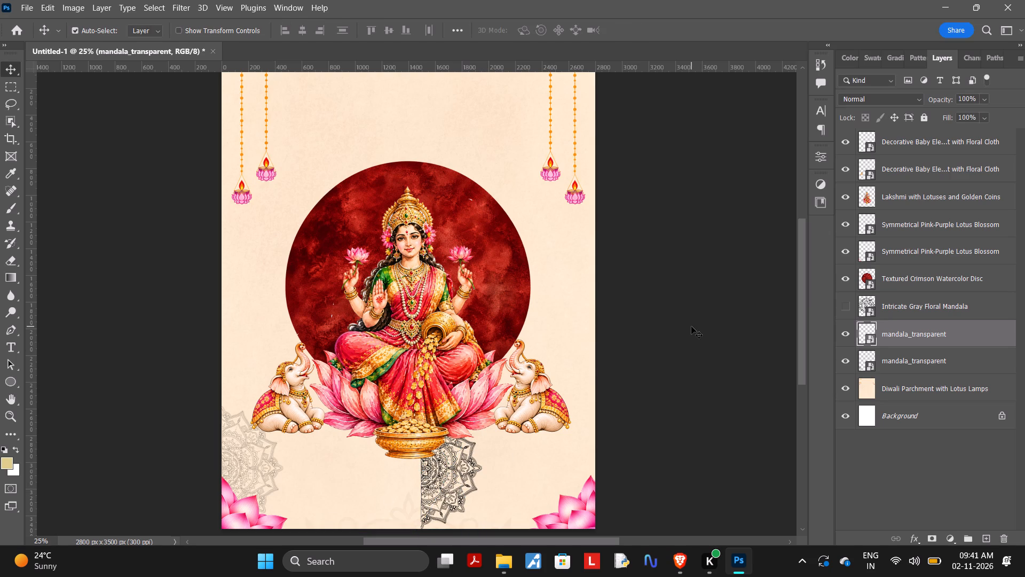
key("ctrl+v")
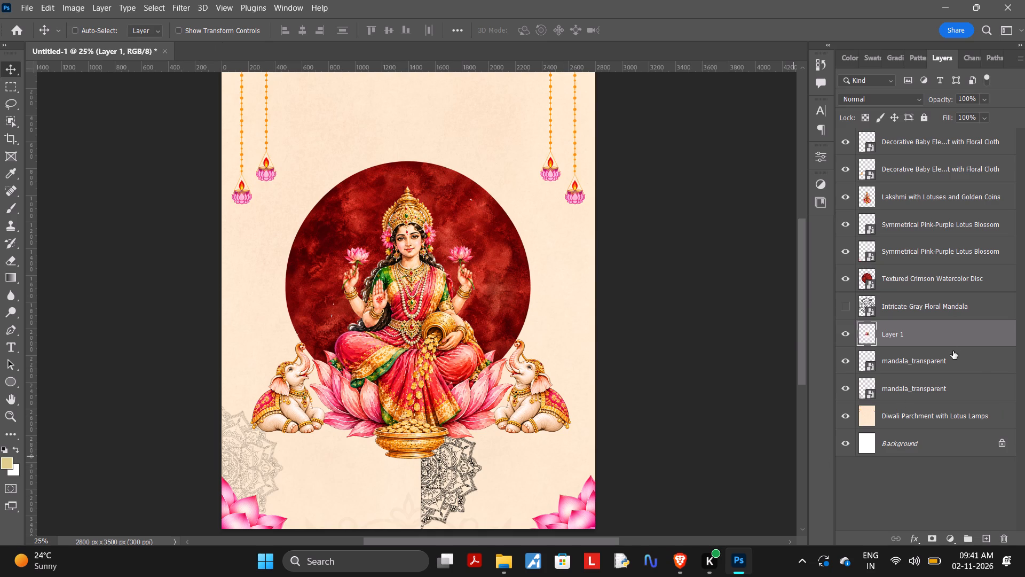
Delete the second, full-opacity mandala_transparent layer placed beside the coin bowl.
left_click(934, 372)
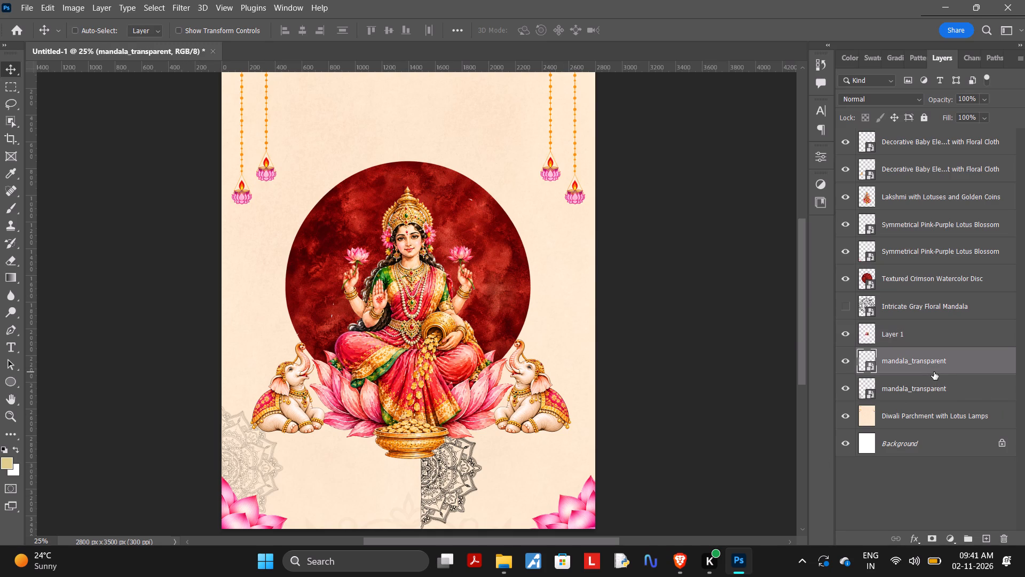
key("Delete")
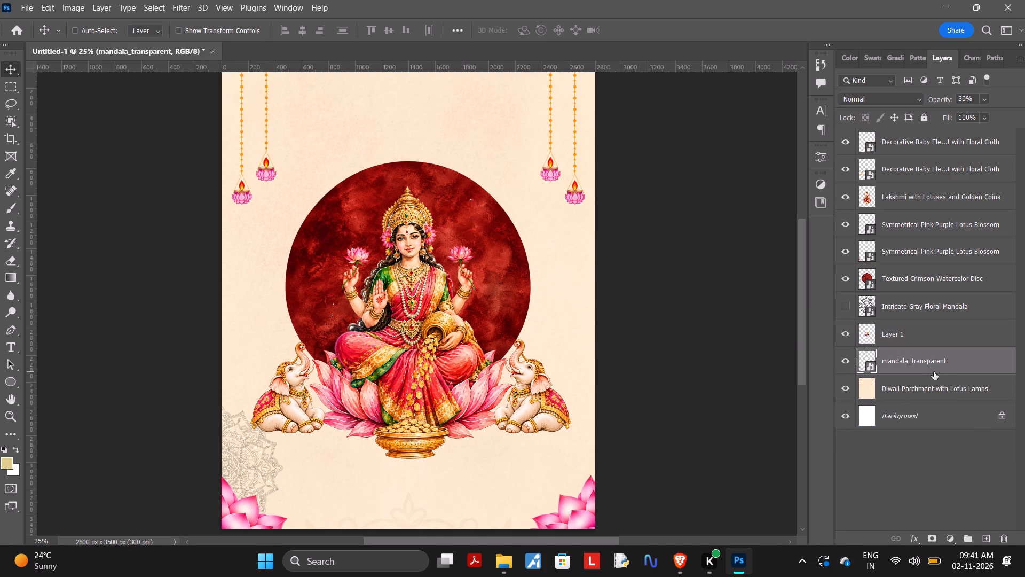
Select the remaining mandala_transparent layer above the Diwali Parchment with Lotus Lamps layer.
left_click(908, 358)
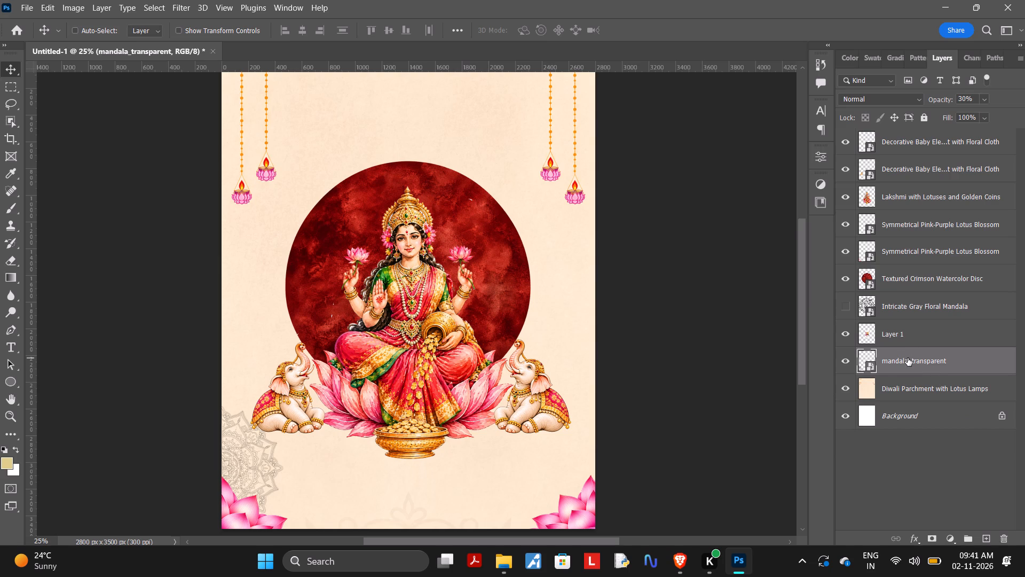
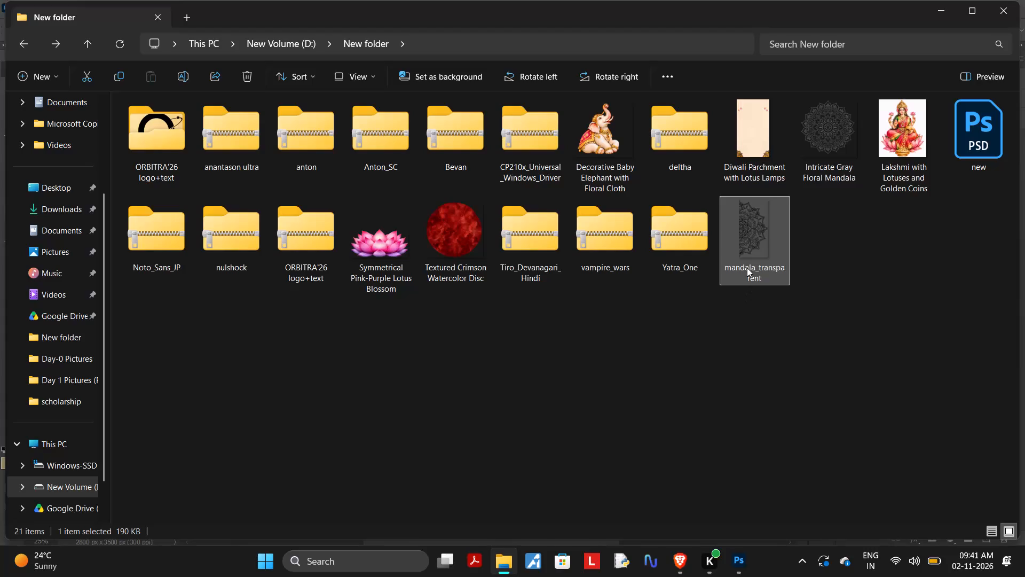
Place the mandala_transparent image from New folder into the Photoshop poster as a new layer above the existing mandala_transparent layer.
left_click_drag(747, 268, 742, 560)
left_click_drag(742, 560, 514, 485)
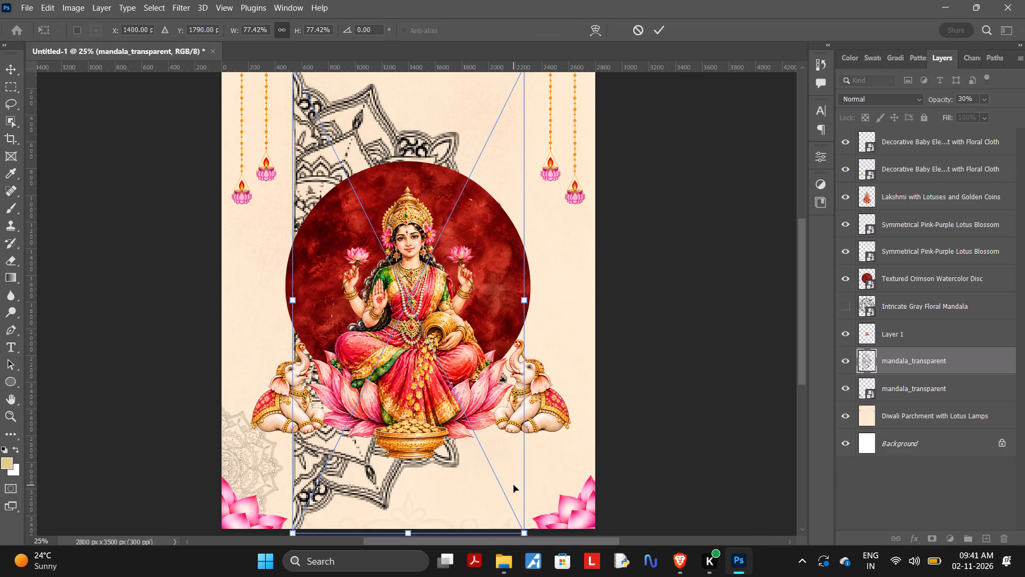
left_click_drag(910, 358, 909, 382)
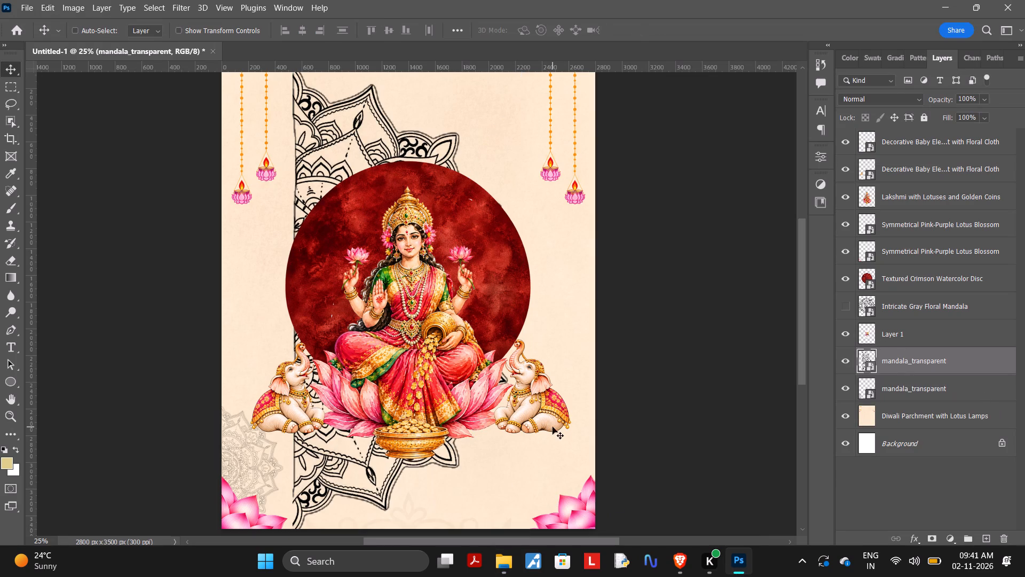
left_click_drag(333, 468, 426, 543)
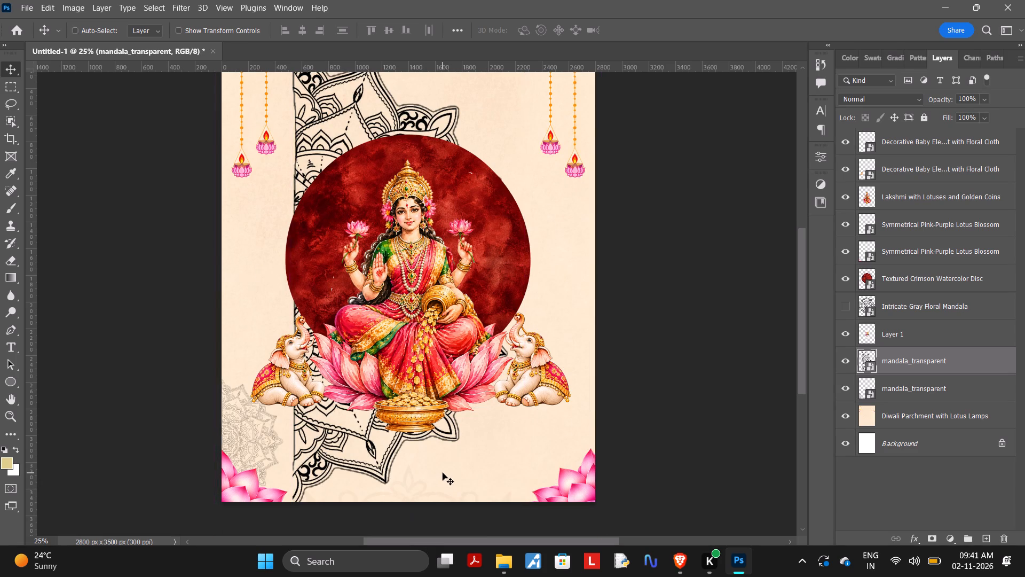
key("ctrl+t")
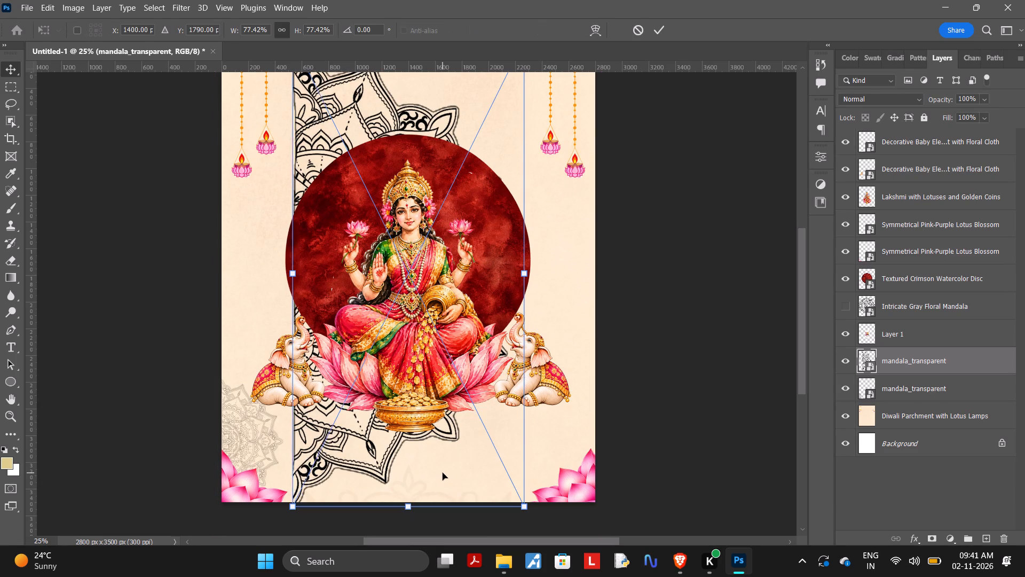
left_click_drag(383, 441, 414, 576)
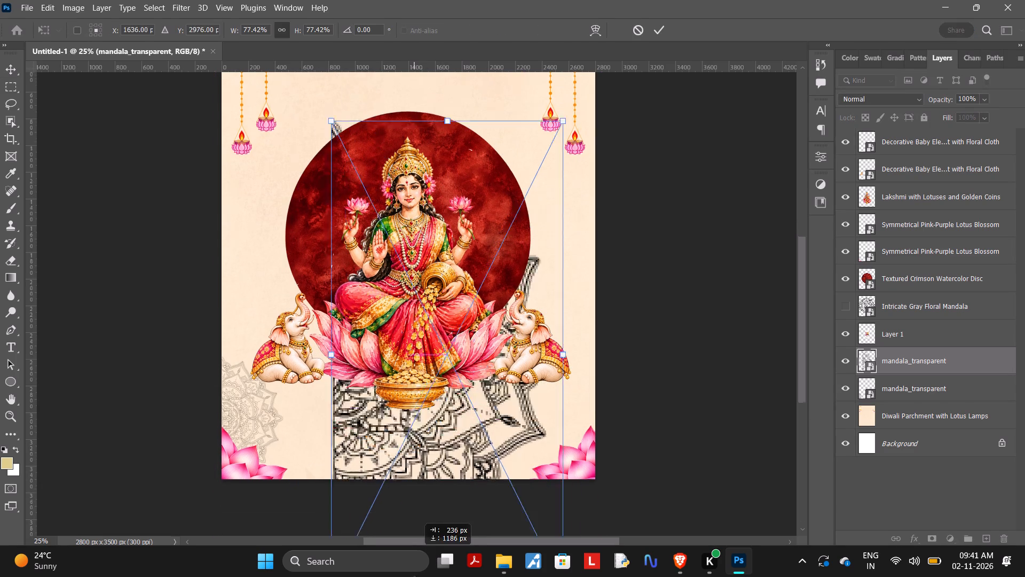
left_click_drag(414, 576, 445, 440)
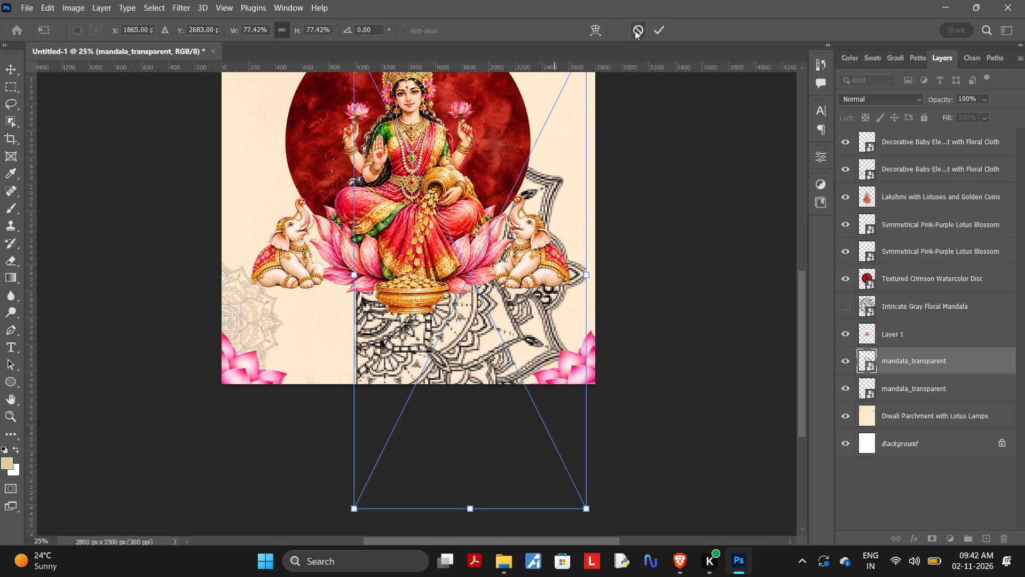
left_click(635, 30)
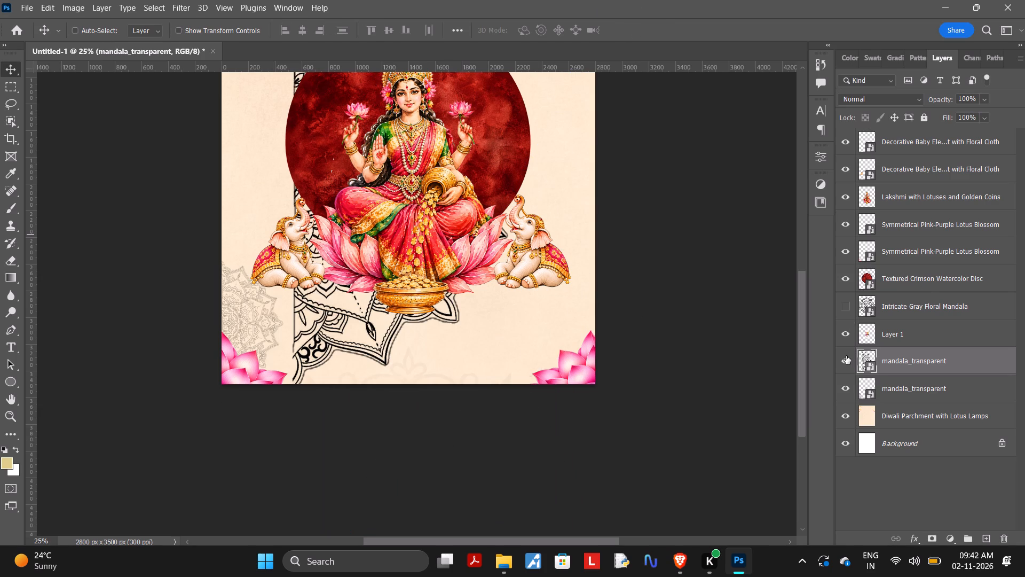
Hide the newly placed, full-opacity mandala_transparent layer.
left_click(846, 360)
Rotate the faded half-mandala of the lower mandala_transparent layer to about -90.5° so its flat side faces down.
left_click(888, 386)
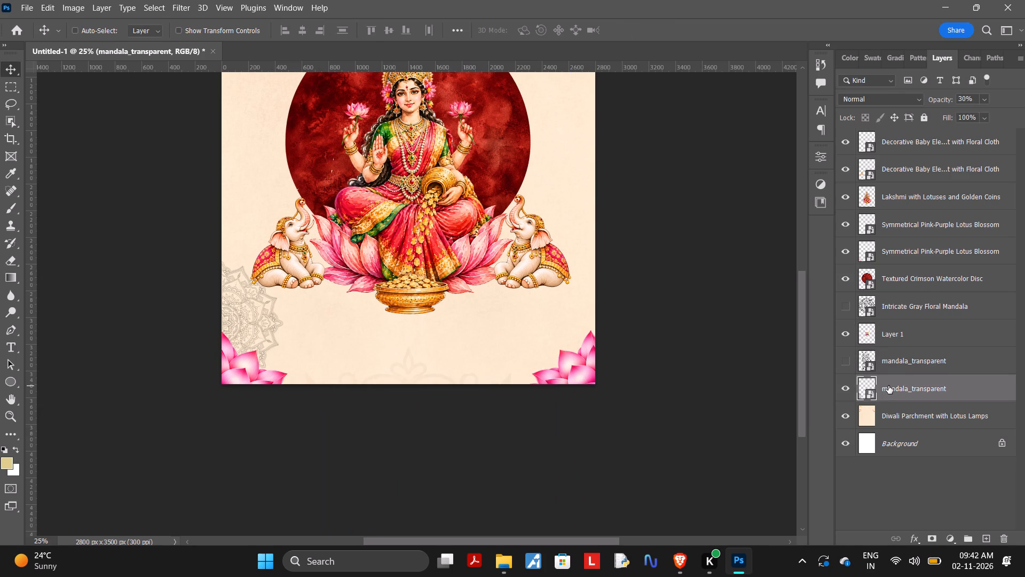
scroll(733, 341, "up", 2)
scroll(733, 341, "right", 1)
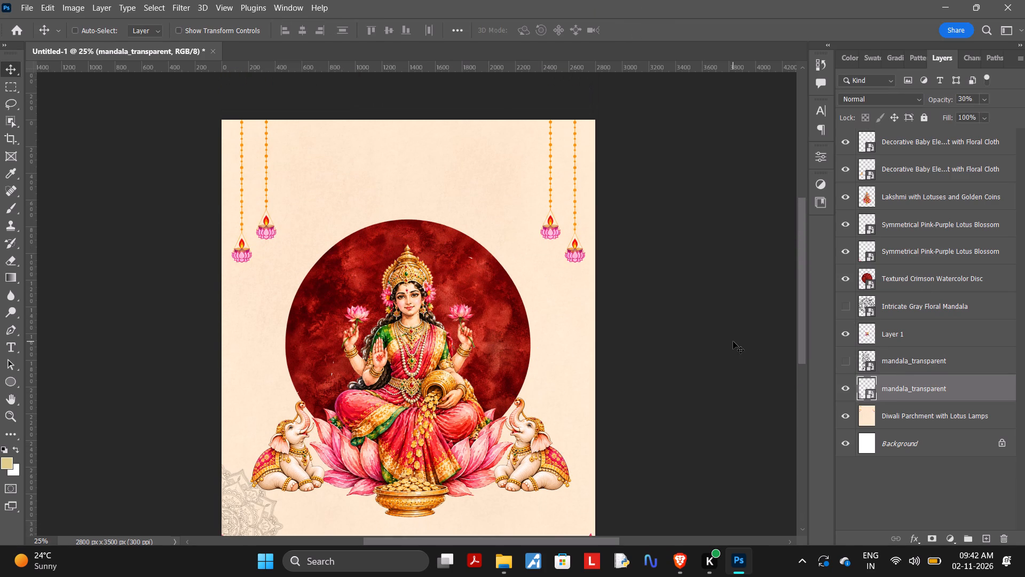
scroll(733, 341, "right", 3)
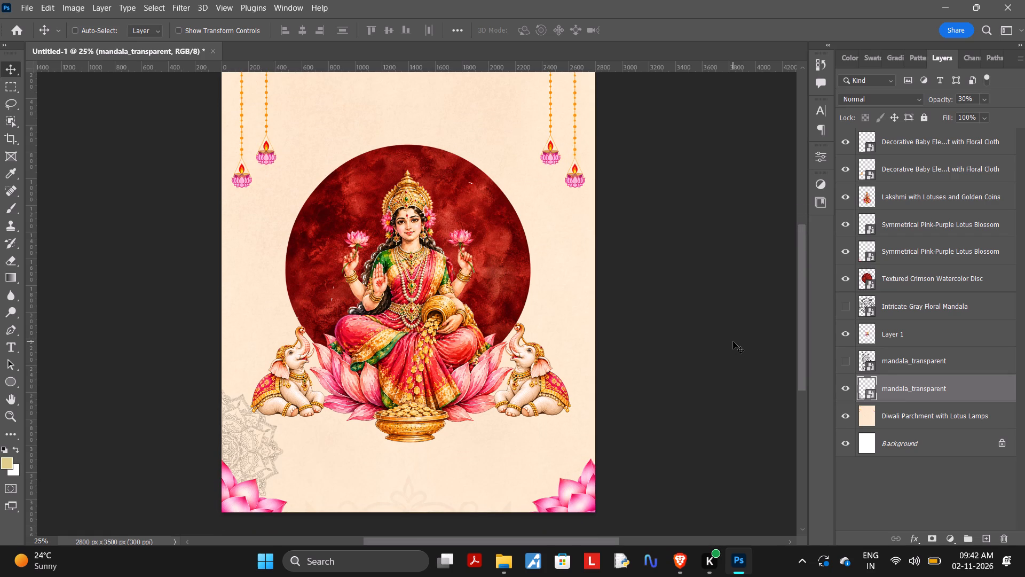
scroll(733, 341, "right", 1)
key("ctrl+t")
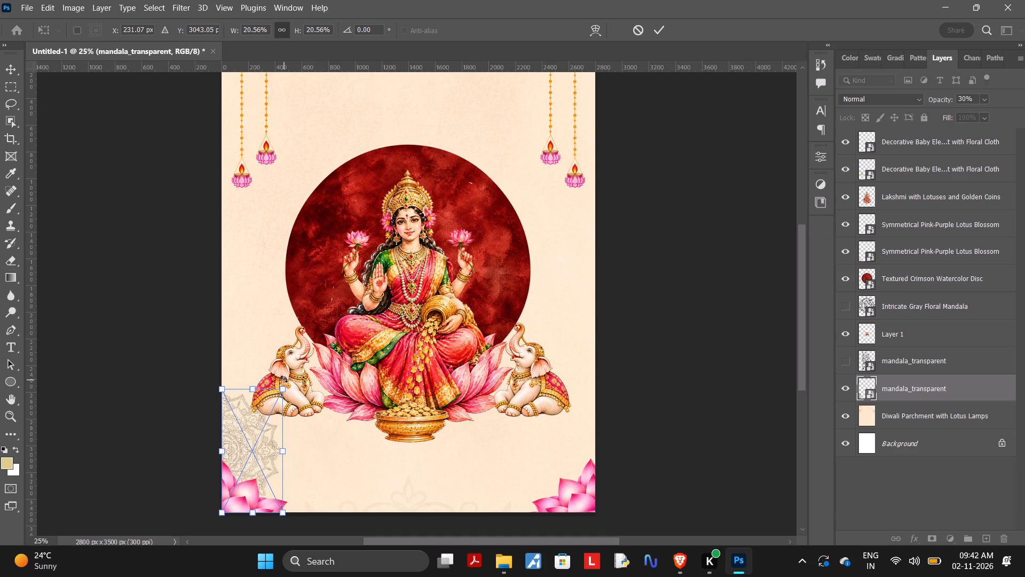
left_click_drag(284, 379, 173, 412)
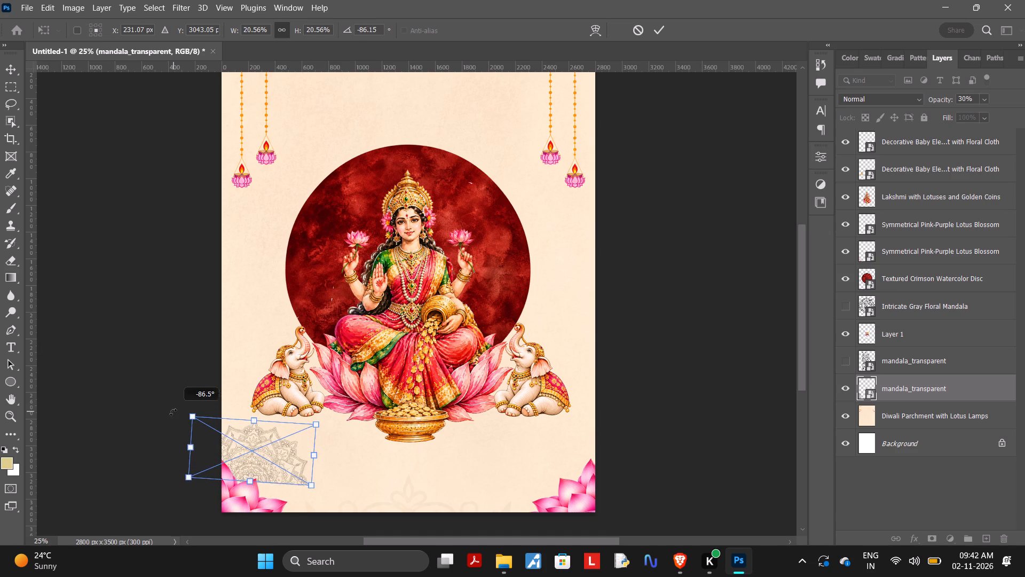
left_click_drag(173, 412, 172, 417)
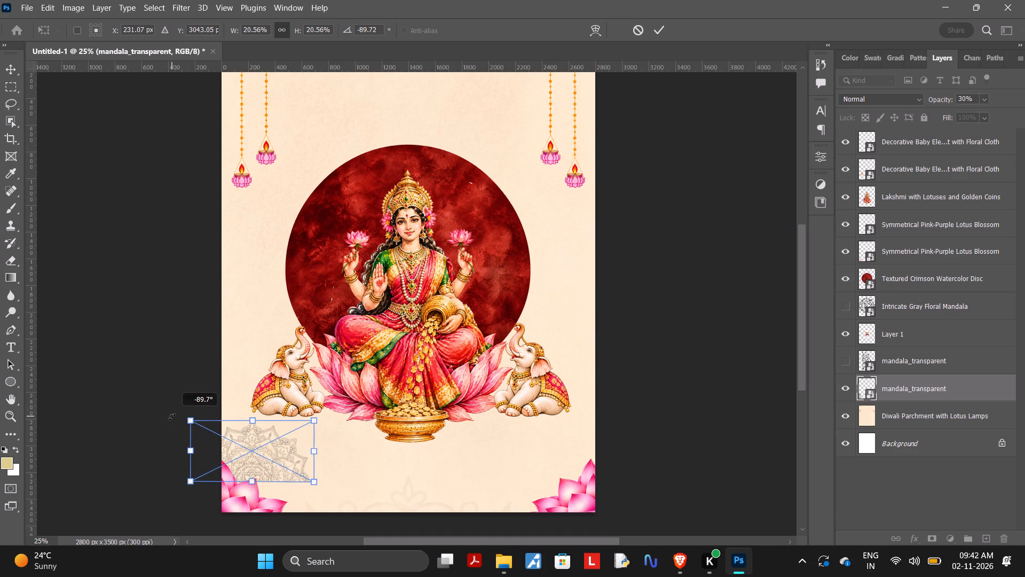
left_click_drag(172, 417, 171, 417)
Enlarge the rotated half-mandala to about 70.55% and centre it along the poster's bottom edge at about X 1400 px, Y 2822 px.
left_click_drag(266, 452, 407, 485)
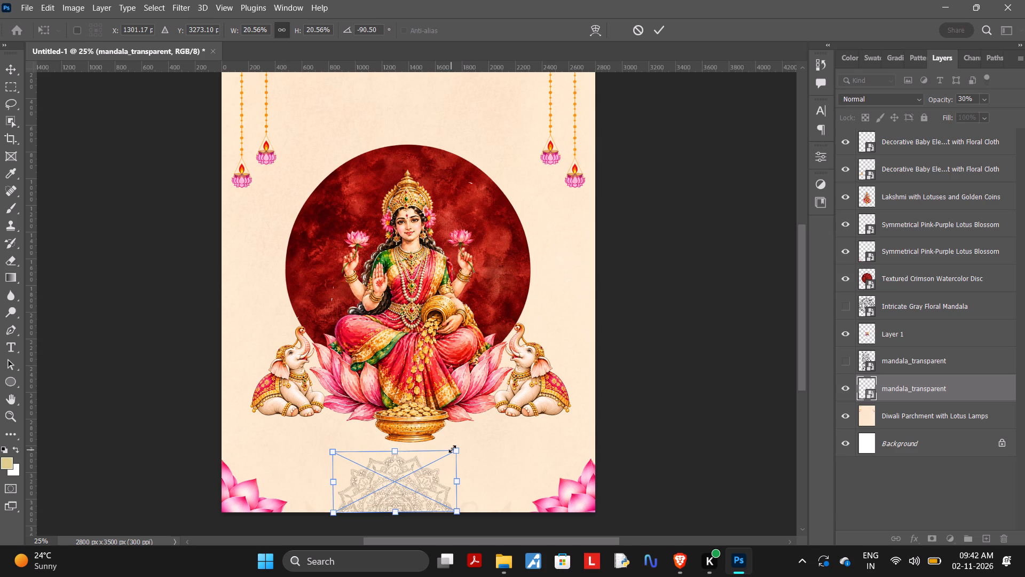
left_click_drag(457, 449, 551, 323)
left_click_drag(438, 444, 434, 444)
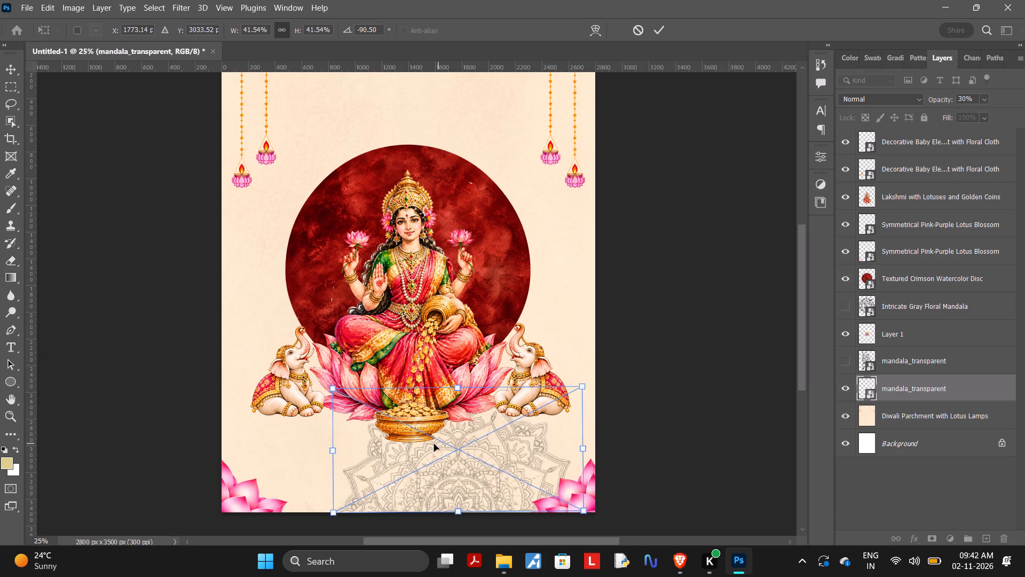
left_click_drag(434, 444, 343, 455)
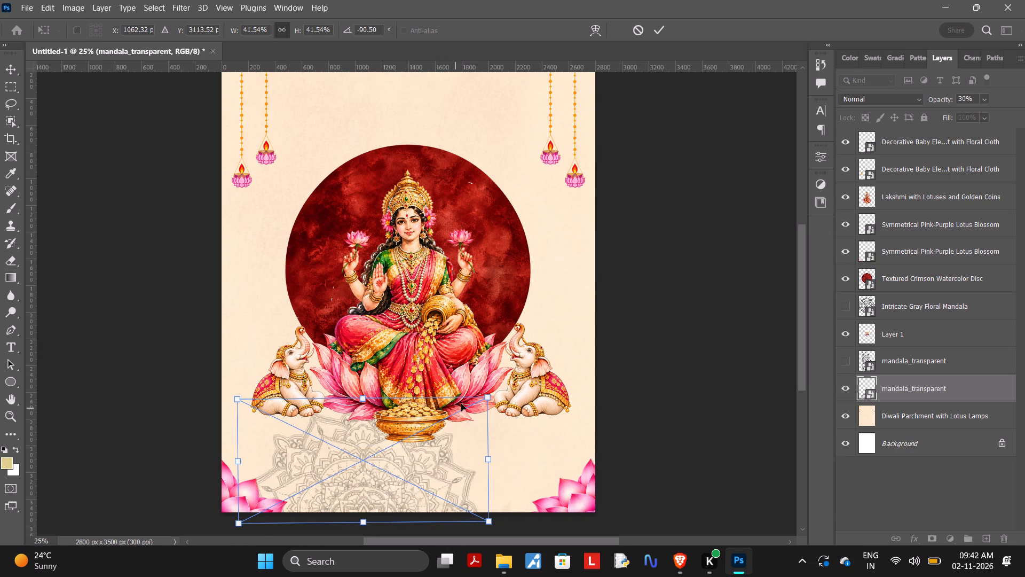
left_click_drag(488, 395, 595, 325)
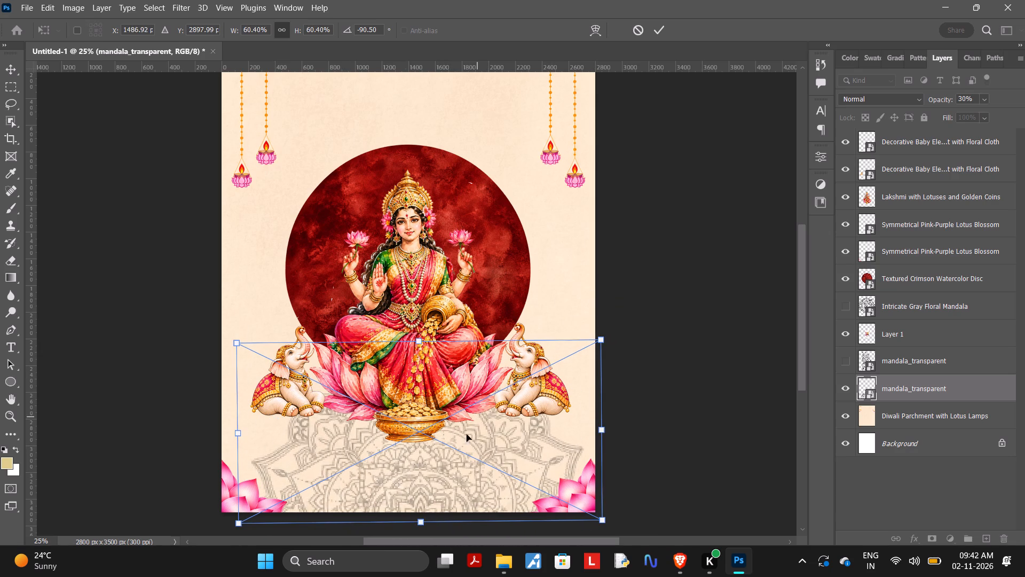
left_click_drag(458, 455, 440, 455)
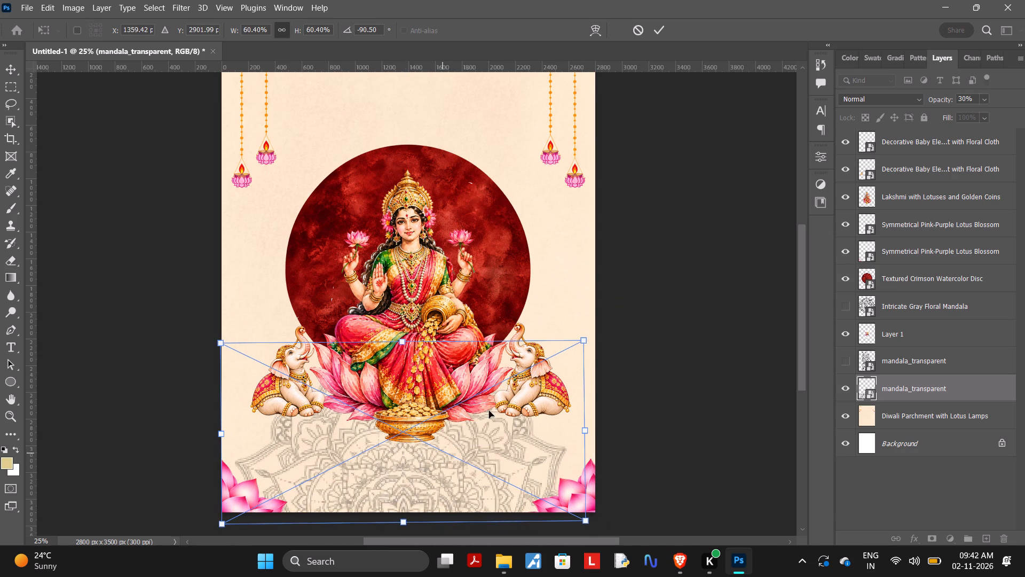
left_click_drag(583, 338, 618, 256)
left_click_drag(506, 451, 483, 449)
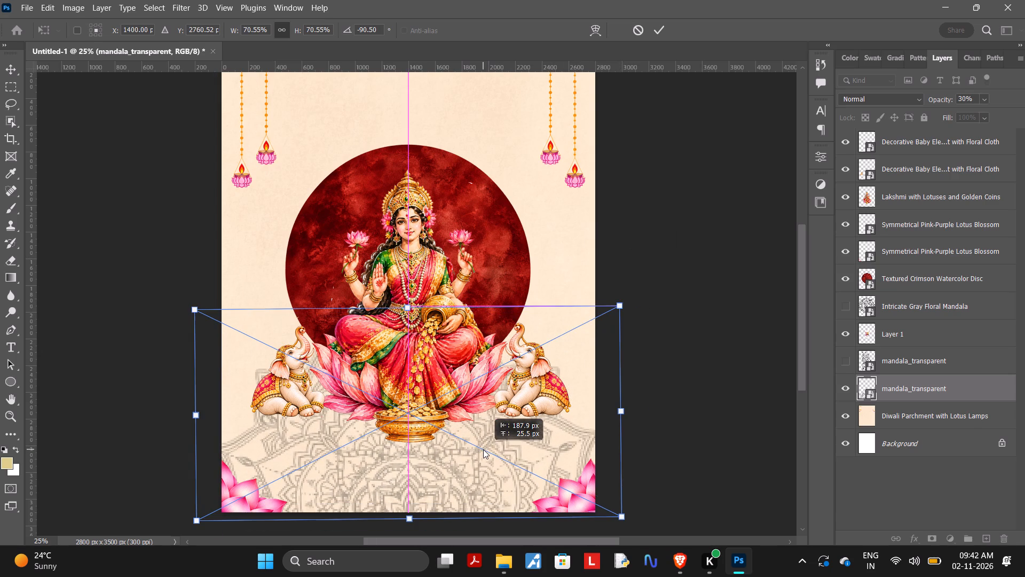
left_click_drag(483, 449, 483, 453)
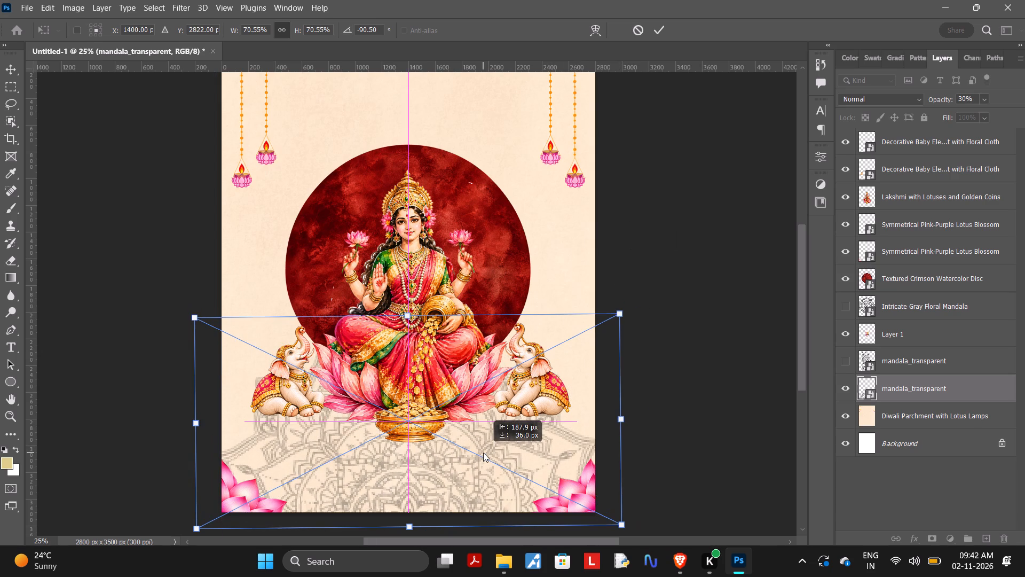
left_click_drag(483, 453, 483, 454)
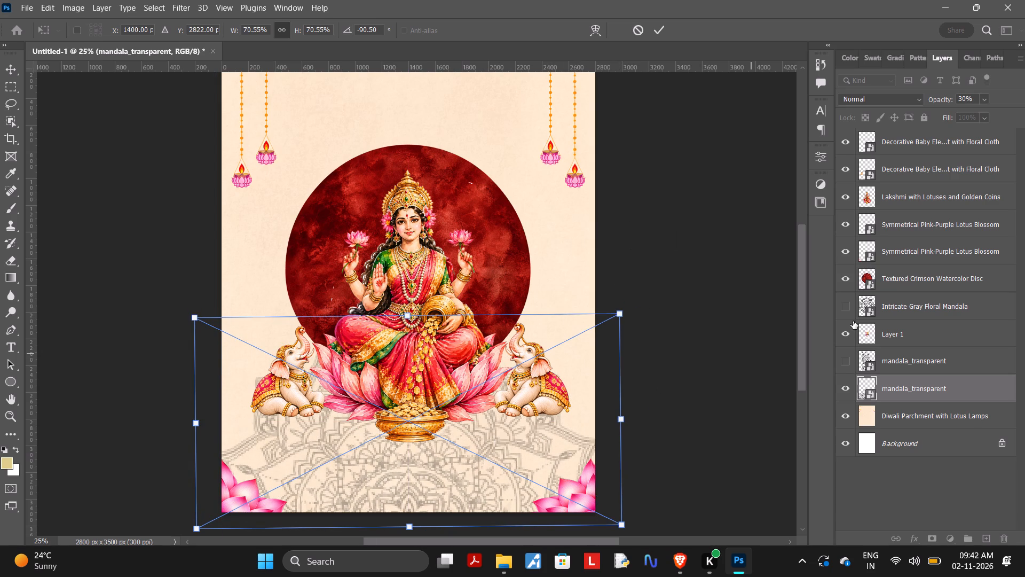
left_click(706, 319)
left_click(706, 319)
left_click(483, 462)
left_click(705, 334)
left_click(660, 25)
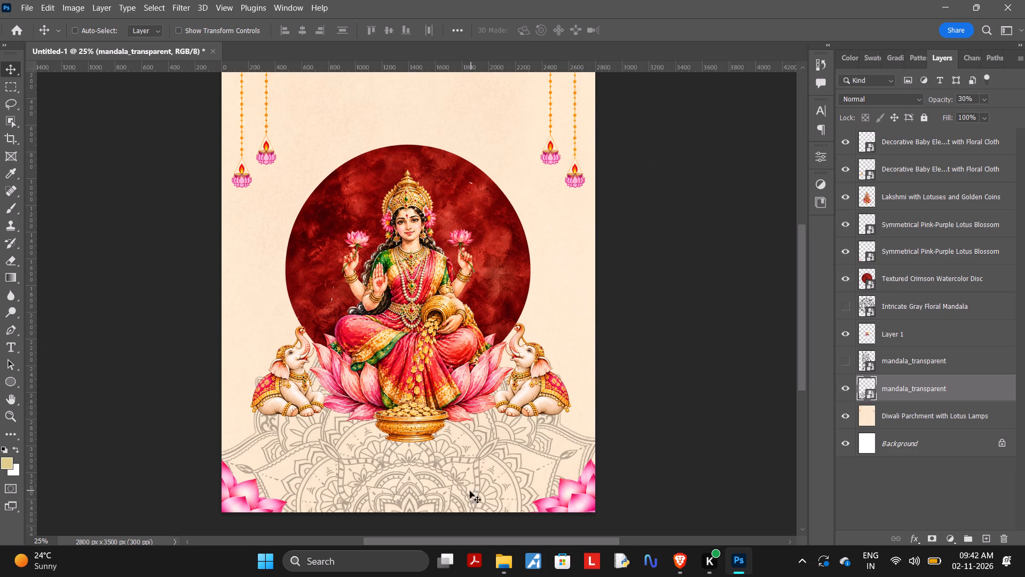
Set the opacity of the enlarged half-mandala layer to 10%.
left_click(985, 97)
left_click_drag(971, 113, 955, 115)
left_click_drag(955, 115, 959, 115)
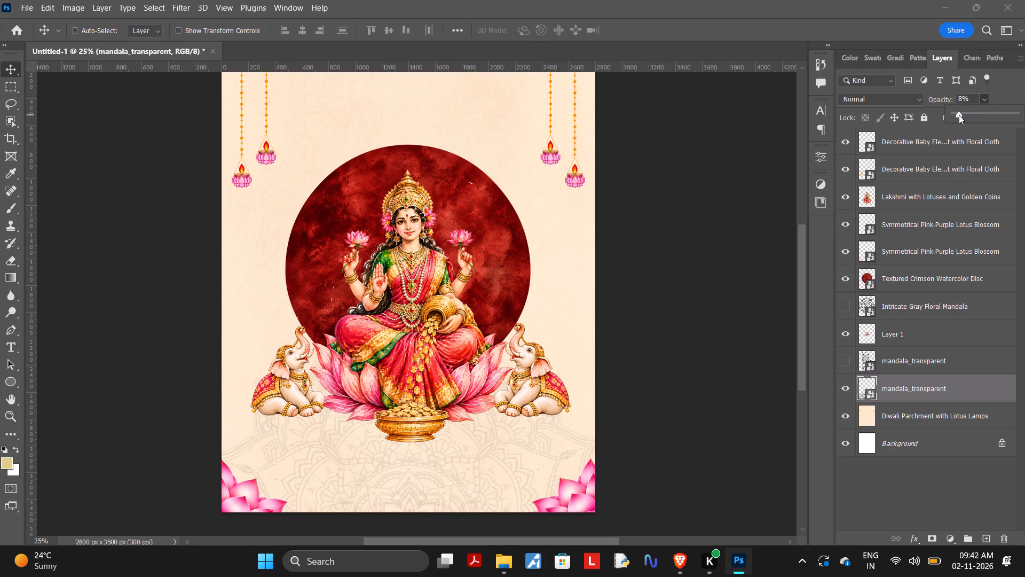
left_click_drag(959, 115, 960, 115)
left_click(720, 262)
Convert the faded lower mandala_transparent layer to a Smart Object.
right_click(909, 392)
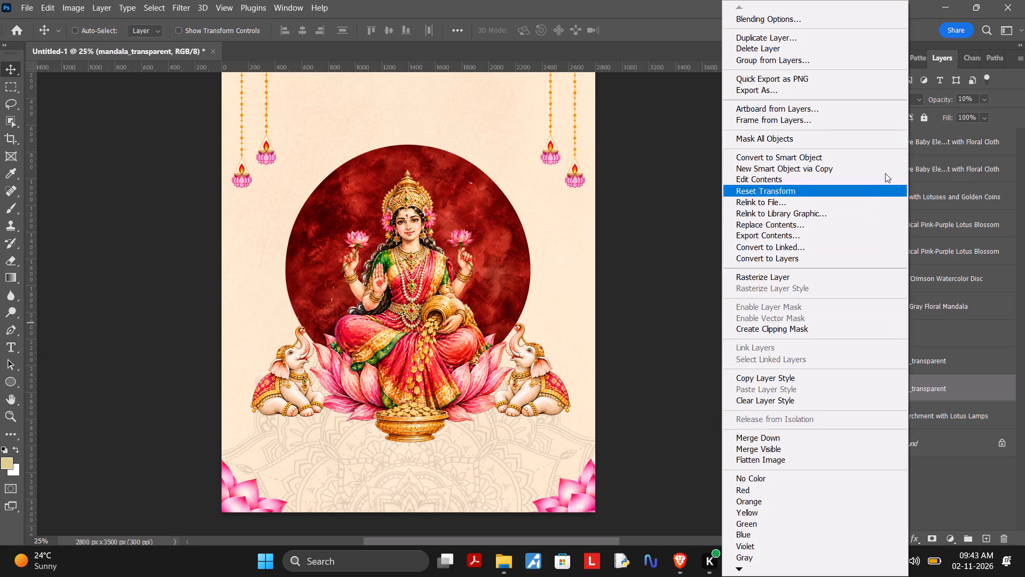
left_click(876, 160)
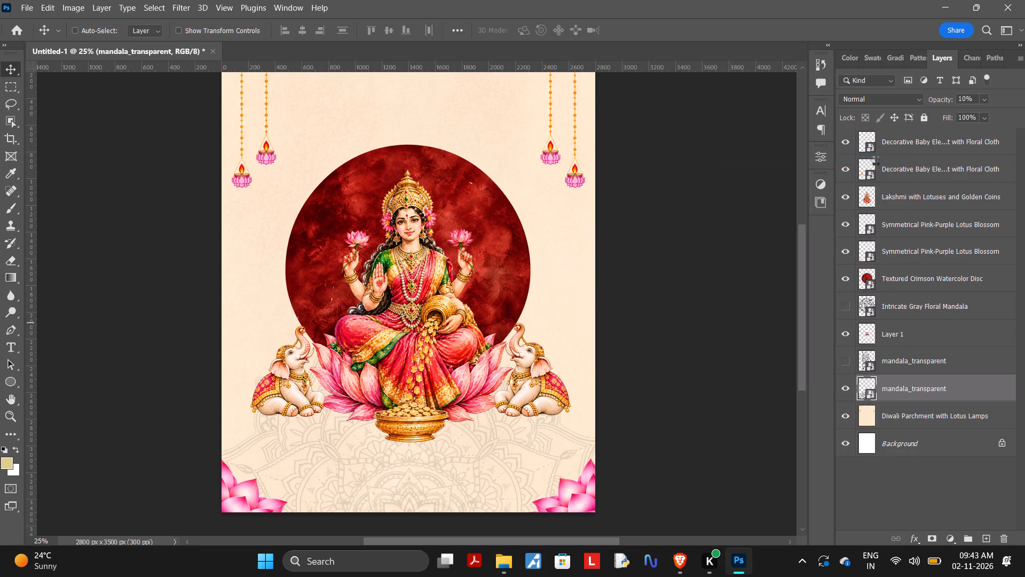
scroll(787, 225, "up", 2)
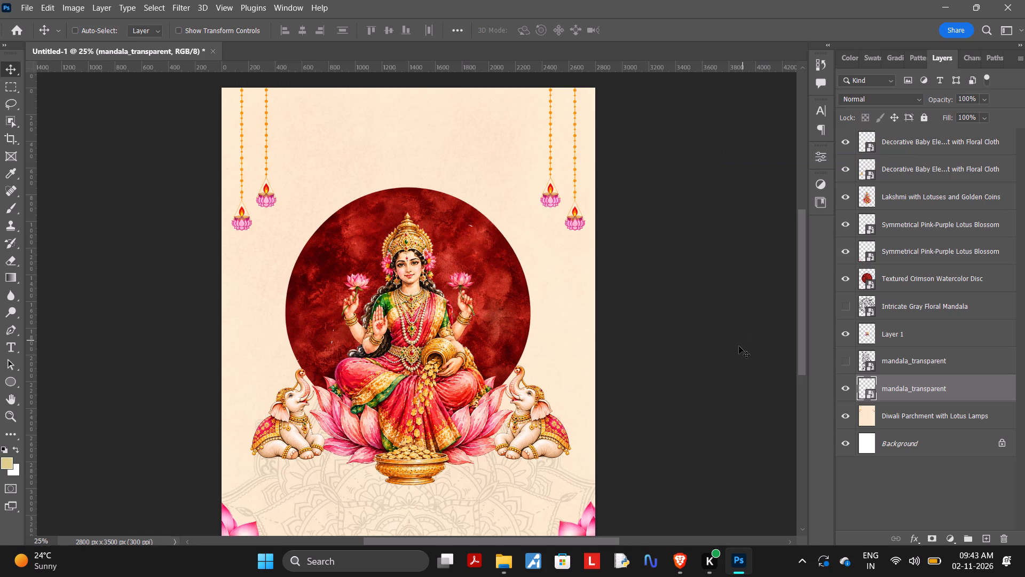
Switch to the Brave browser and search Pinterest for "dhanteras posters".
scroll(739, 346, "down", 1)
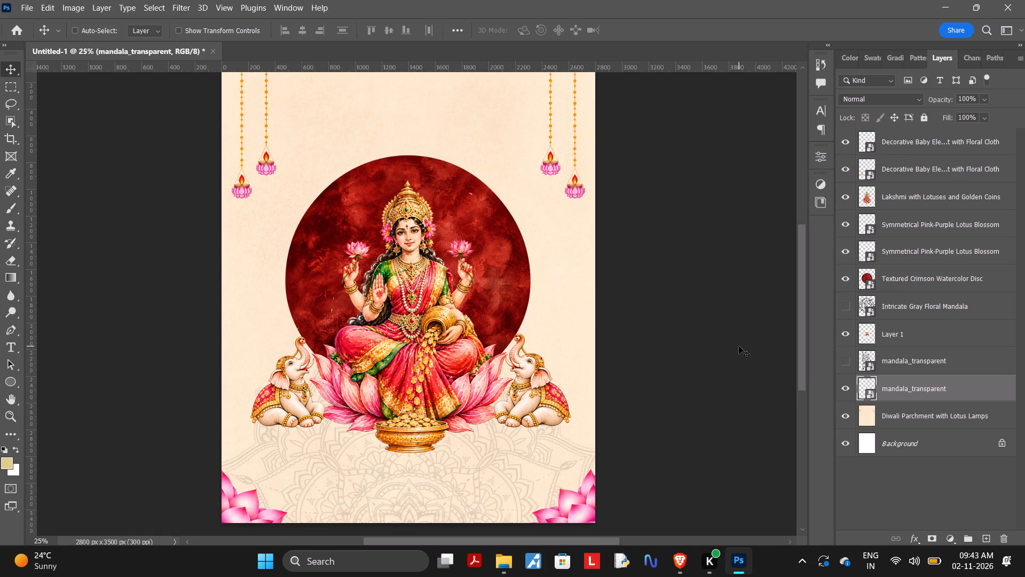
scroll(739, 346, "down", 1)
left_click(673, 575)
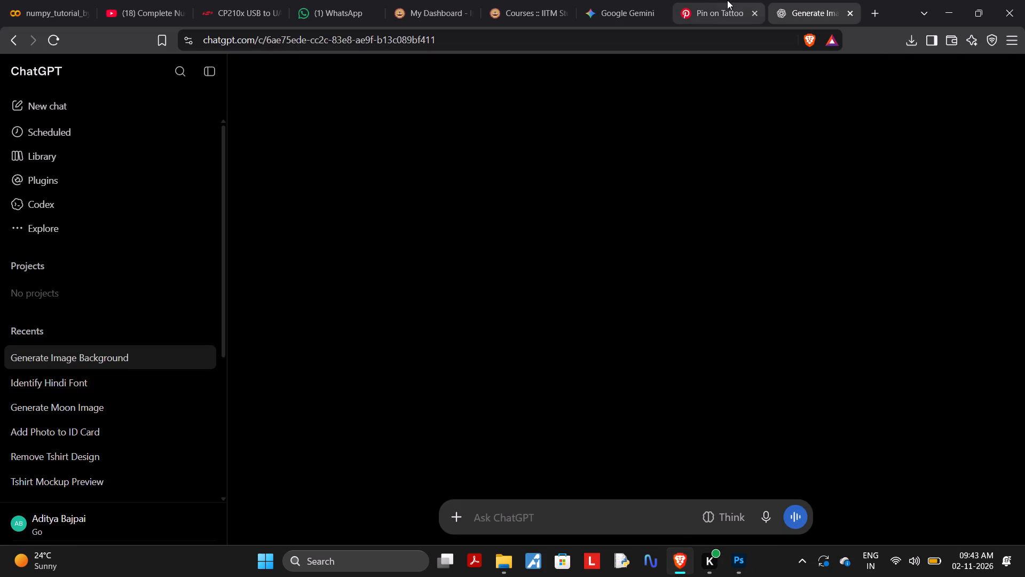
left_click(722, 0)
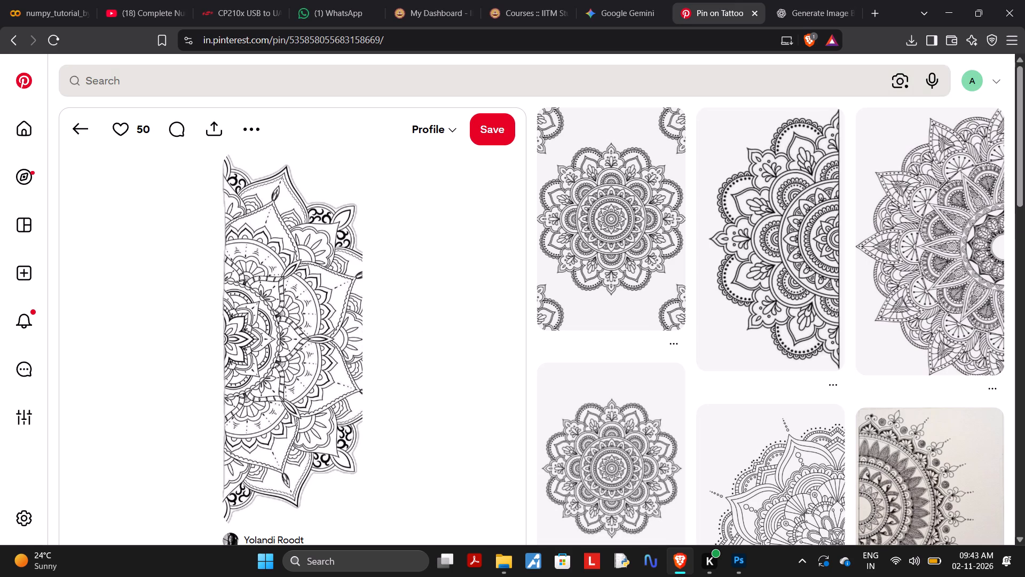
double_click(85, 132)
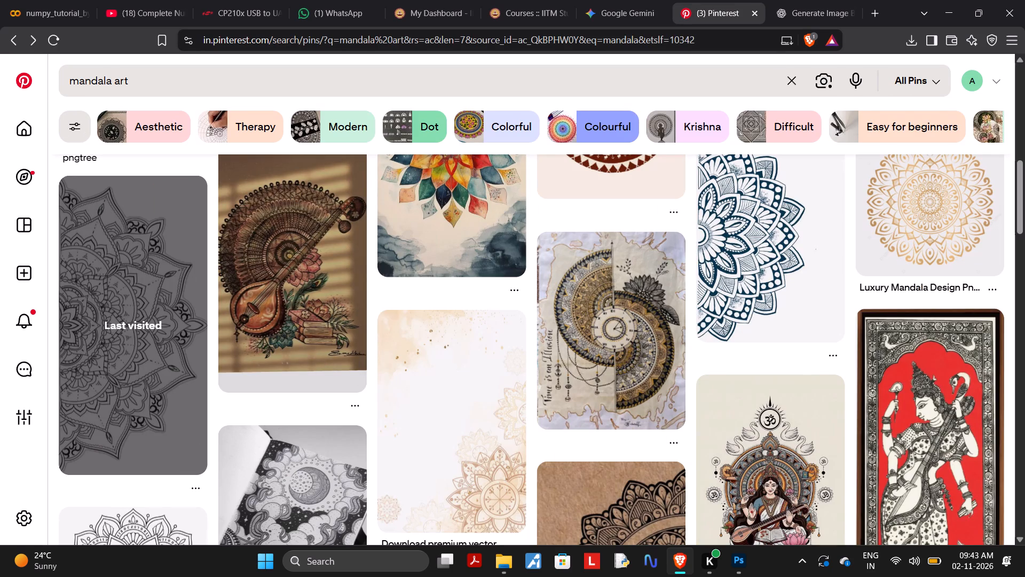
left_click(797, 83)
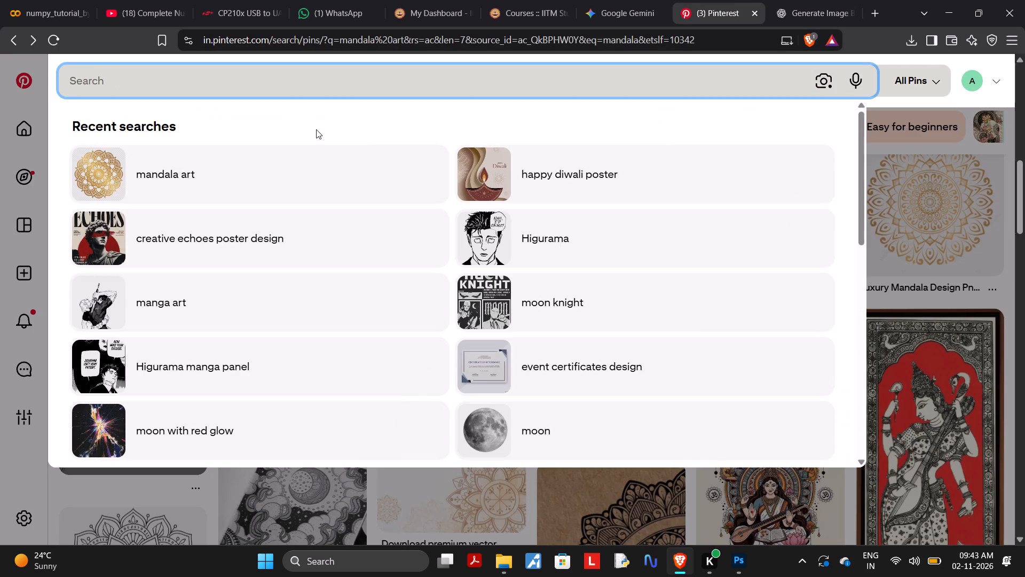
type("dhanteras")
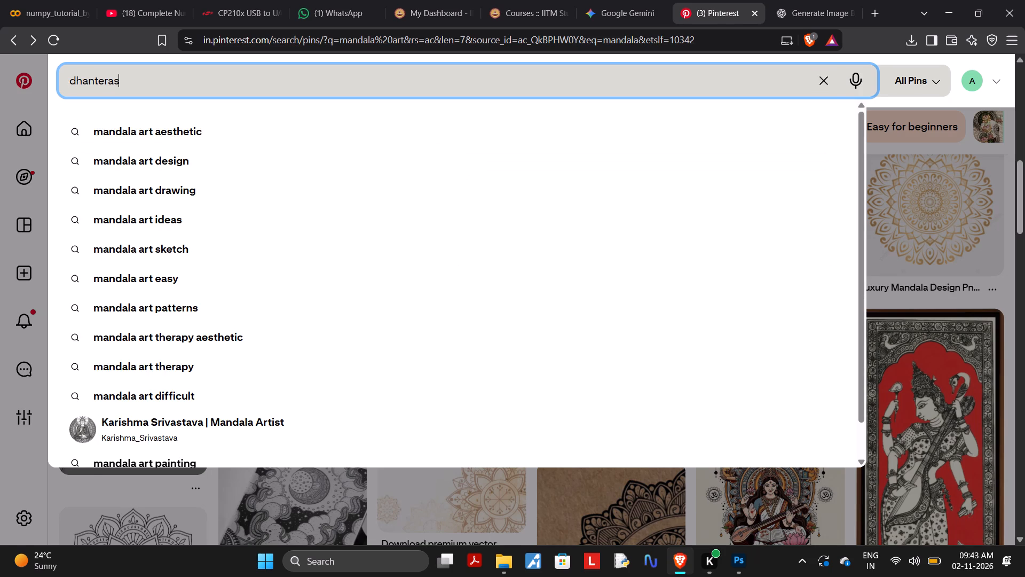
key("space")
type("posters")
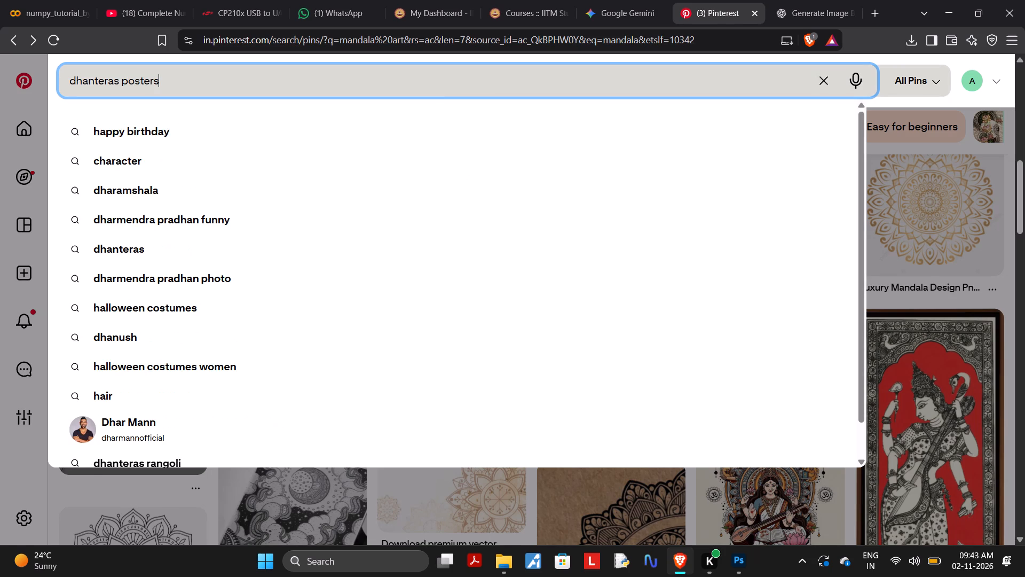
key("Return")
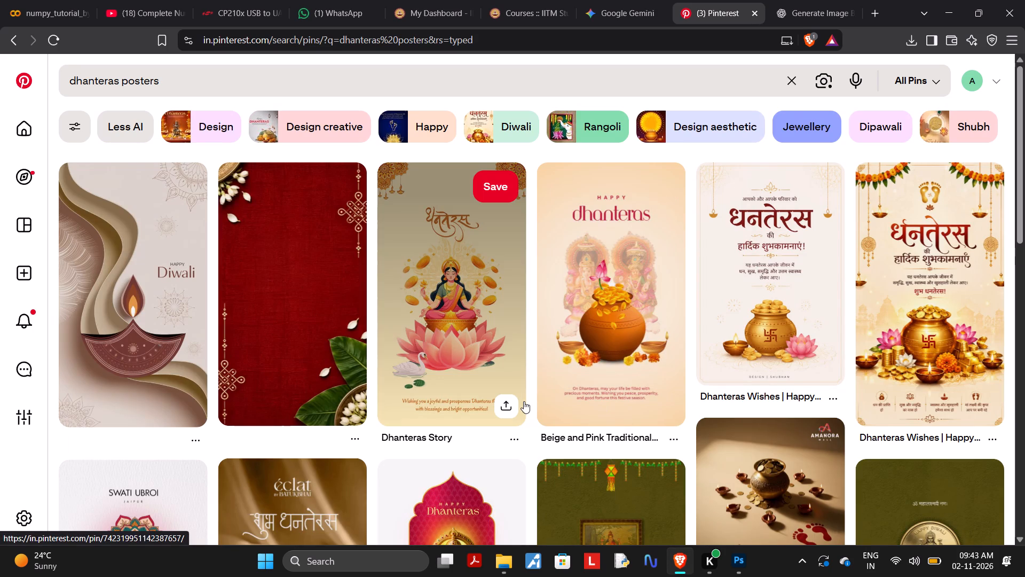
Examine the Dhanteras poster results for layout and decoration ideas, and compare them with the Lakshmi poster in Photoshop.
scroll(697, 323, "down", 1)
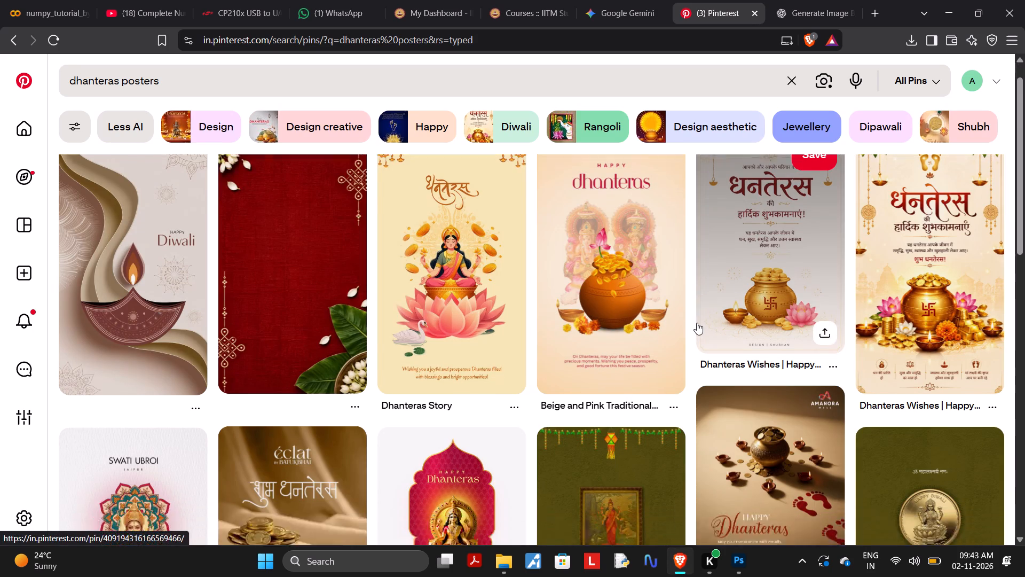
scroll(697, 323, "down", 3)
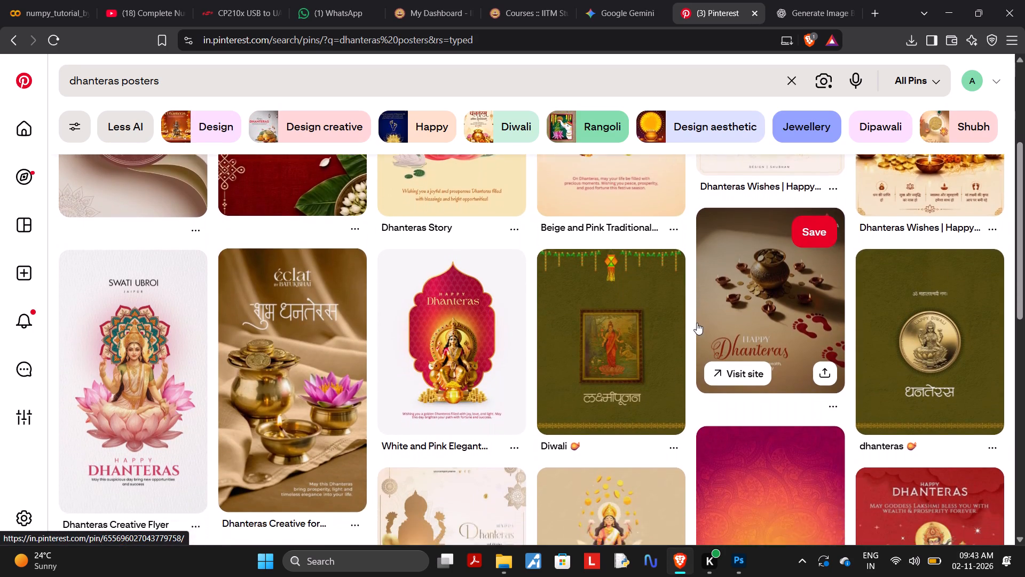
scroll(697, 323, "down", 8)
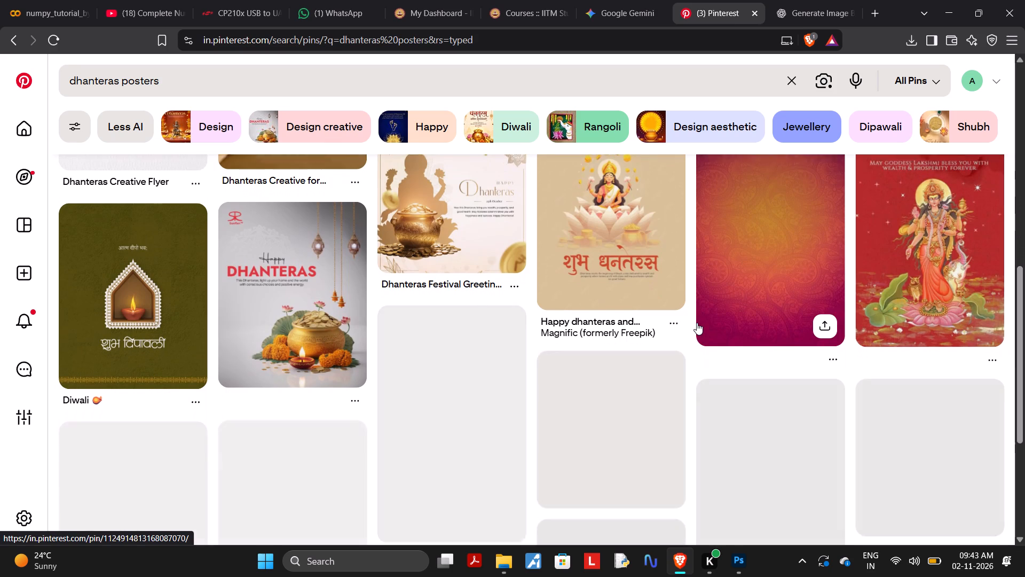
scroll(697, 323, "up", 1)
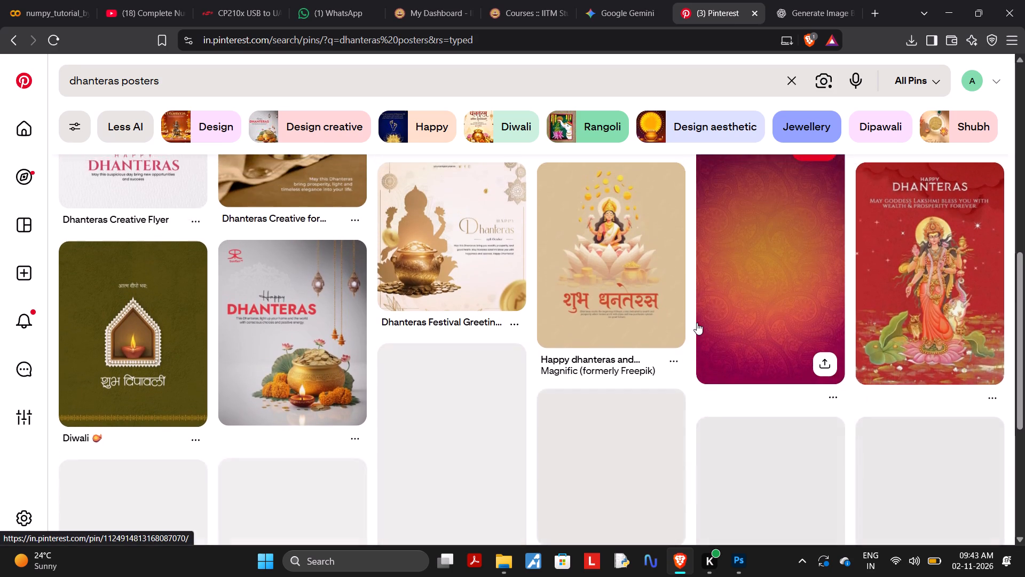
scroll(697, 323, "up", 1)
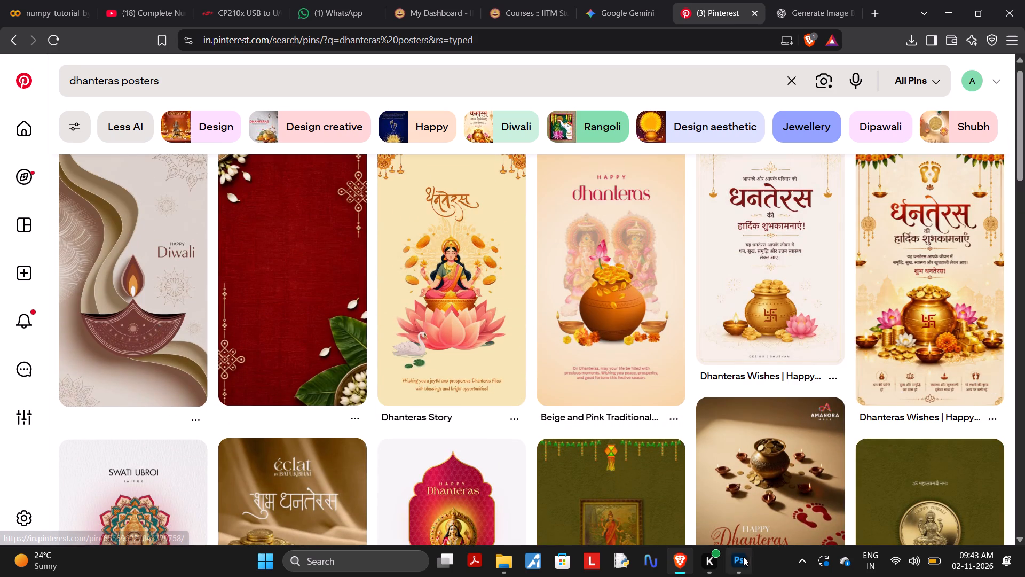
left_click(736, 569)
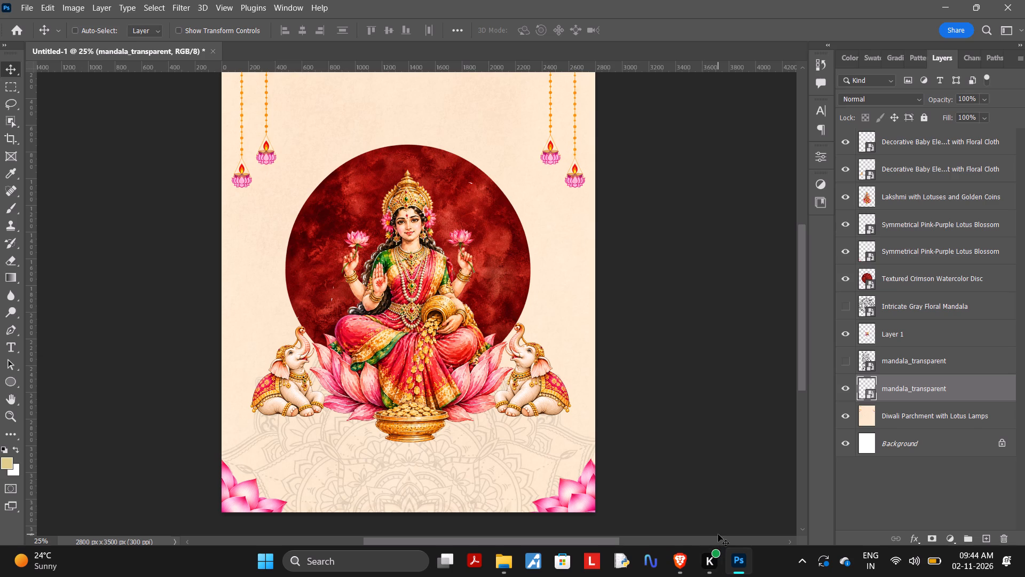
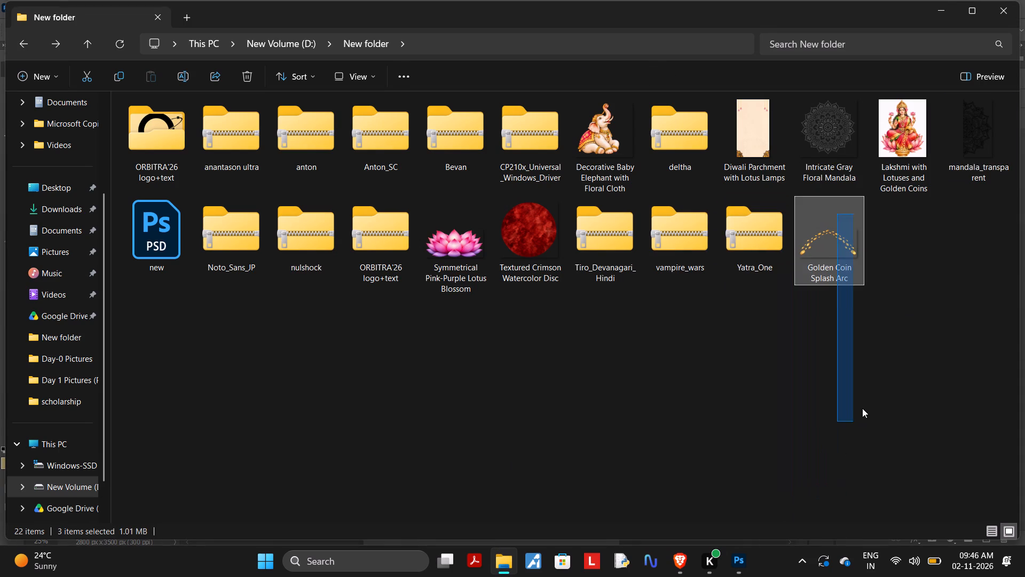
left_click_drag(862, 408, 864, 404)
left_click_drag(841, 266, 736, 561)
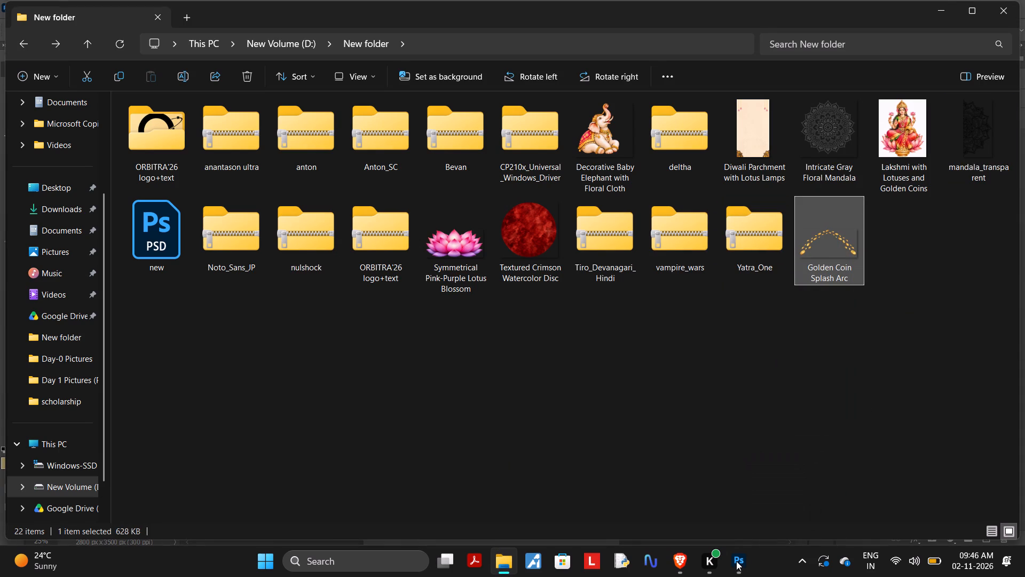
left_click_drag(736, 561, 296, 309)
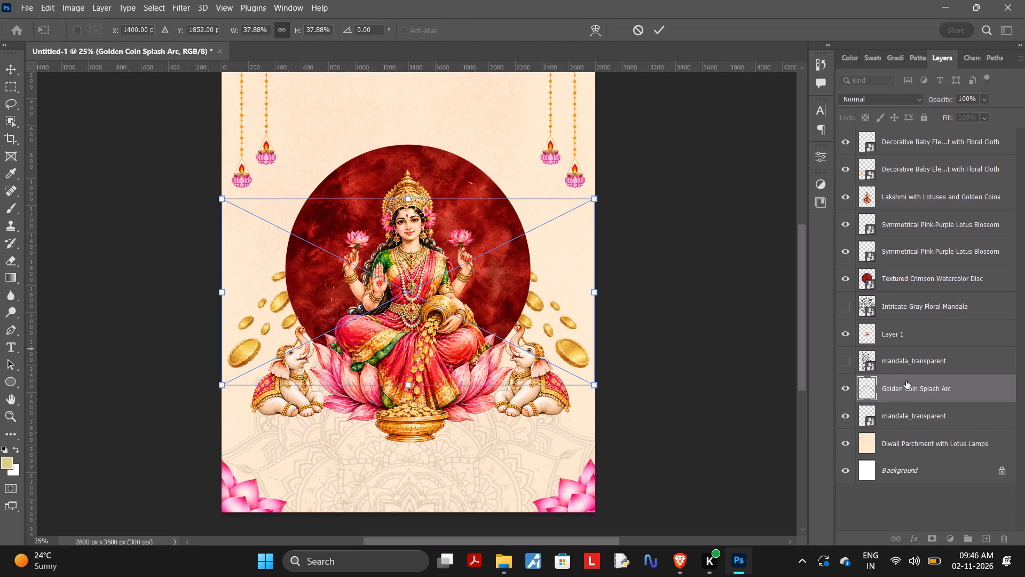
Move the Golden Coin Splash Arc layer between the two Symmetrical Pink-Purple Lotus Blossom layers.
left_click_drag(906, 381, 915, 250)
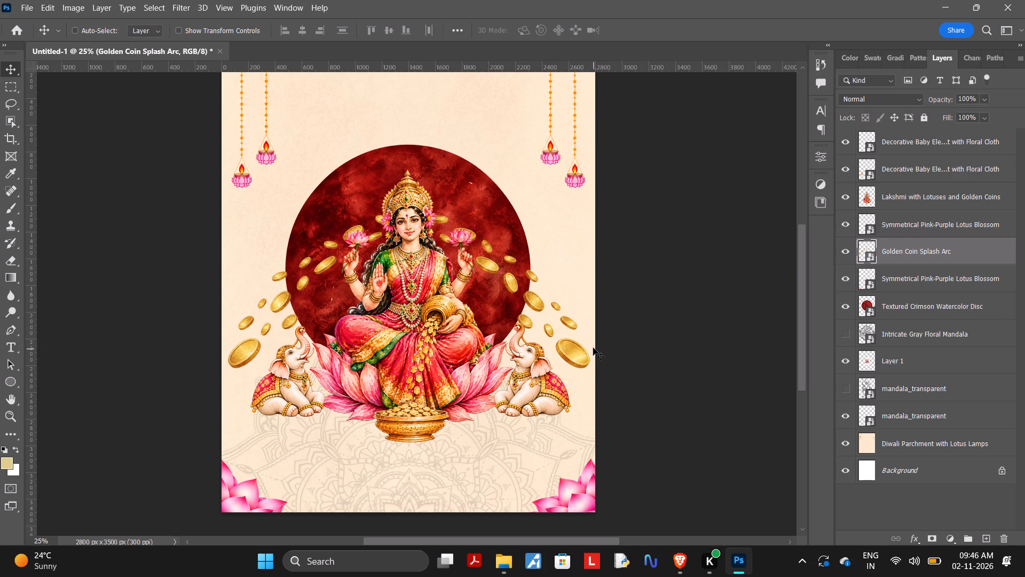
left_click(564, 337)
Free-transform the coin arc down to about 15% scale and rotate it to about -61° beside the red disc's left side.
key("ctrl+t")
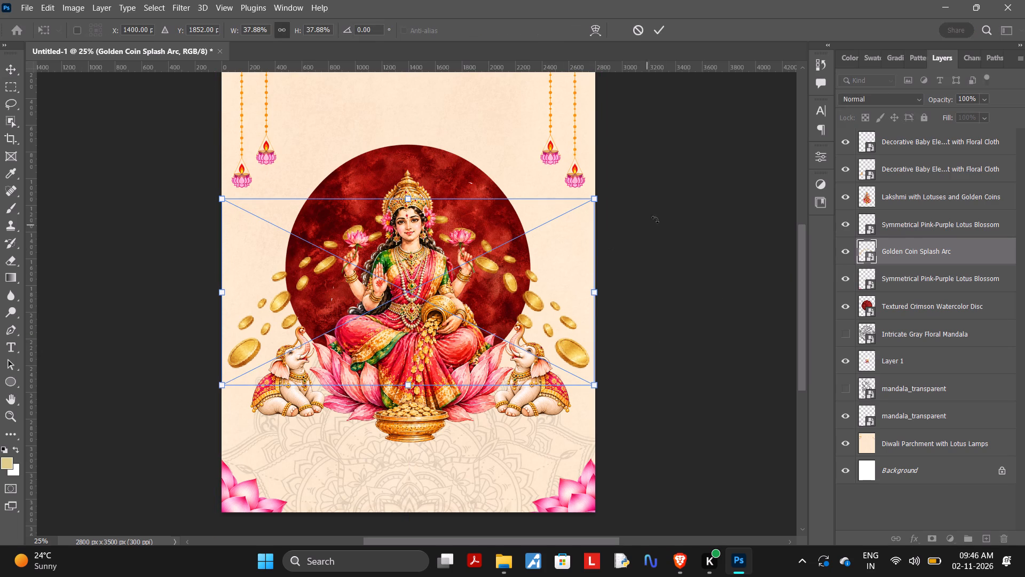
left_click_drag(592, 201, 389, 300)
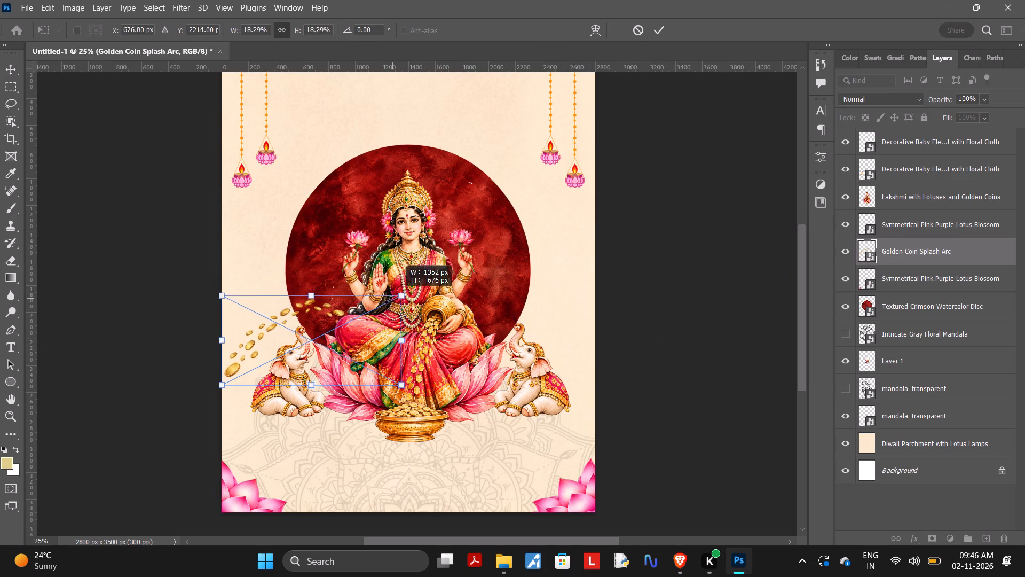
left_click_drag(389, 300, 366, 310)
left_click_drag(314, 327, 317, 202)
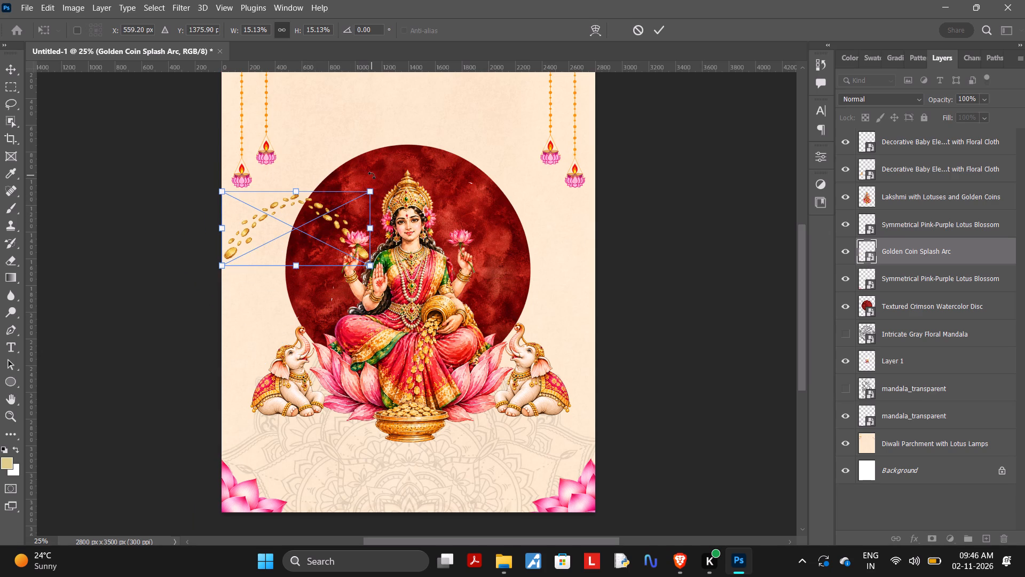
left_click_drag(373, 178, 295, 186)
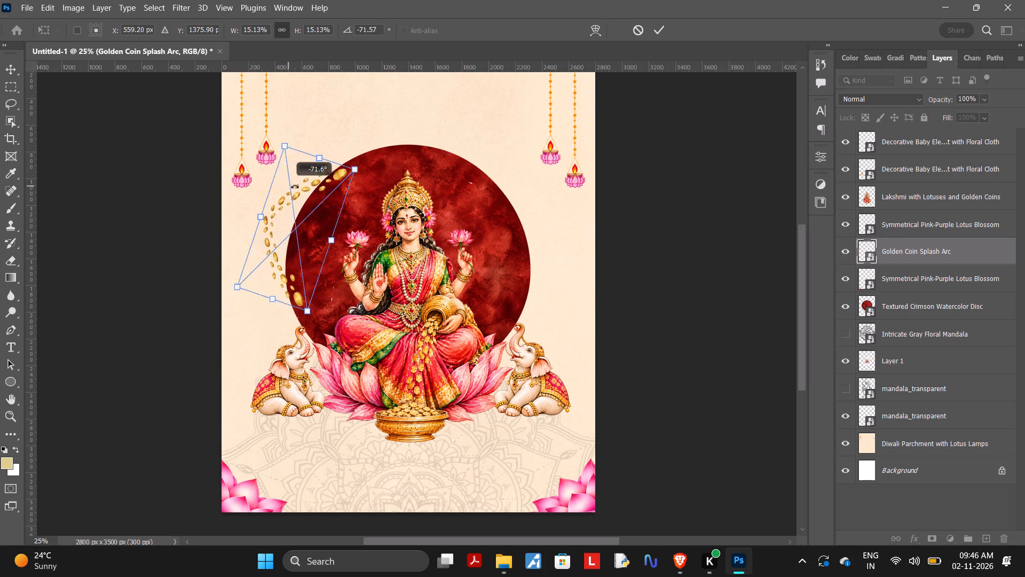
left_click_drag(295, 186, 292, 181)
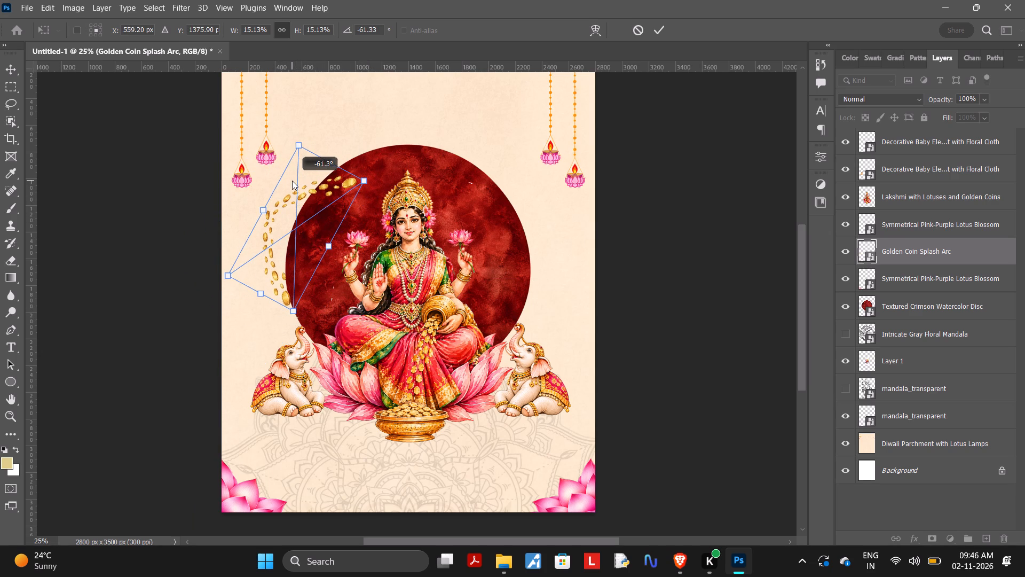
left_click_drag(292, 181, 292, 181)
Enlarge the coin arc to about 17.3% and fit it along the upper-left rim of the red disc behind Lakshmi.
left_click_drag(279, 232, 300, 264)
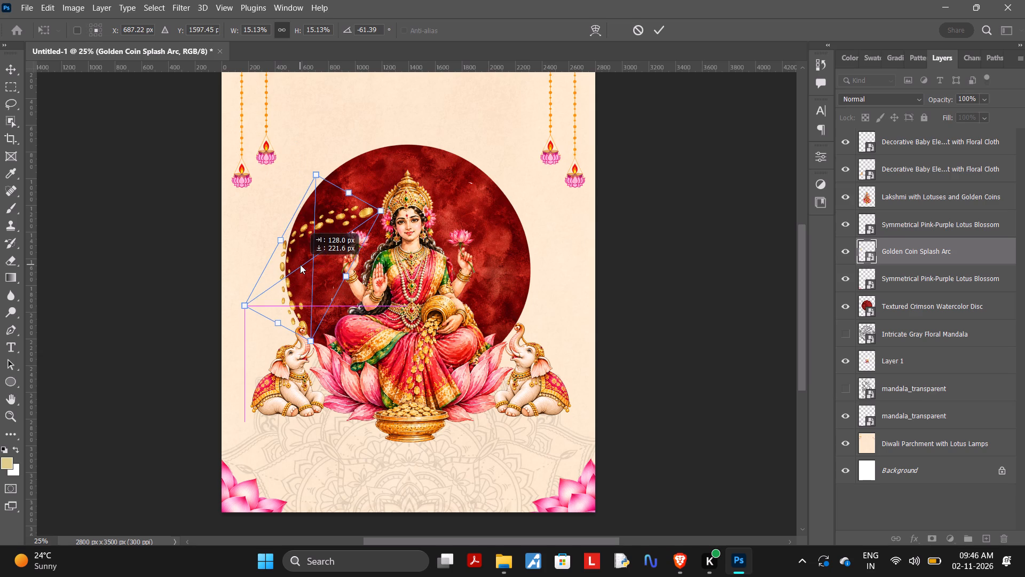
left_click_drag(300, 264, 303, 259)
left_click_drag(357, 188, 369, 167)
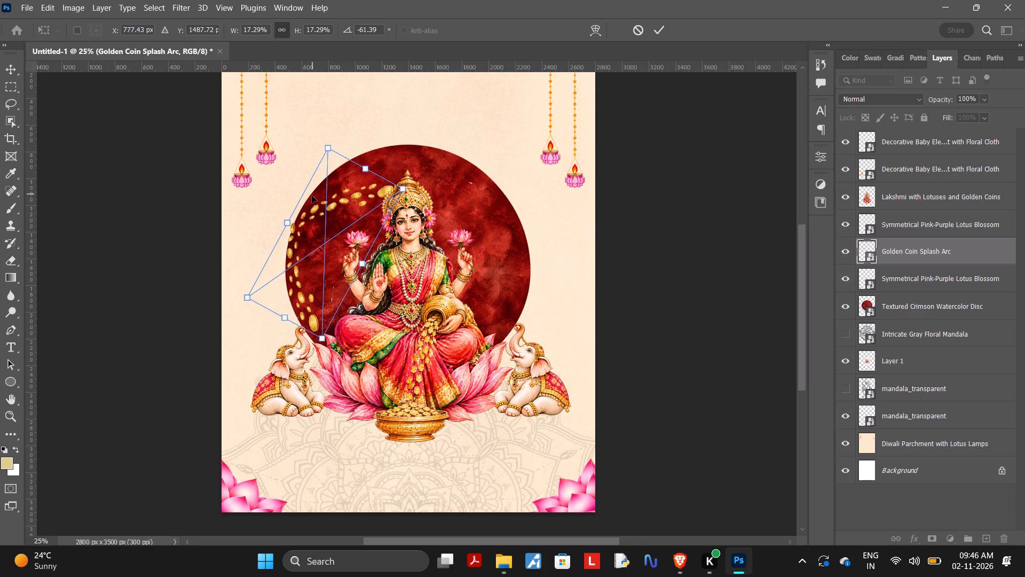
left_click_drag(336, 261, 322, 263)
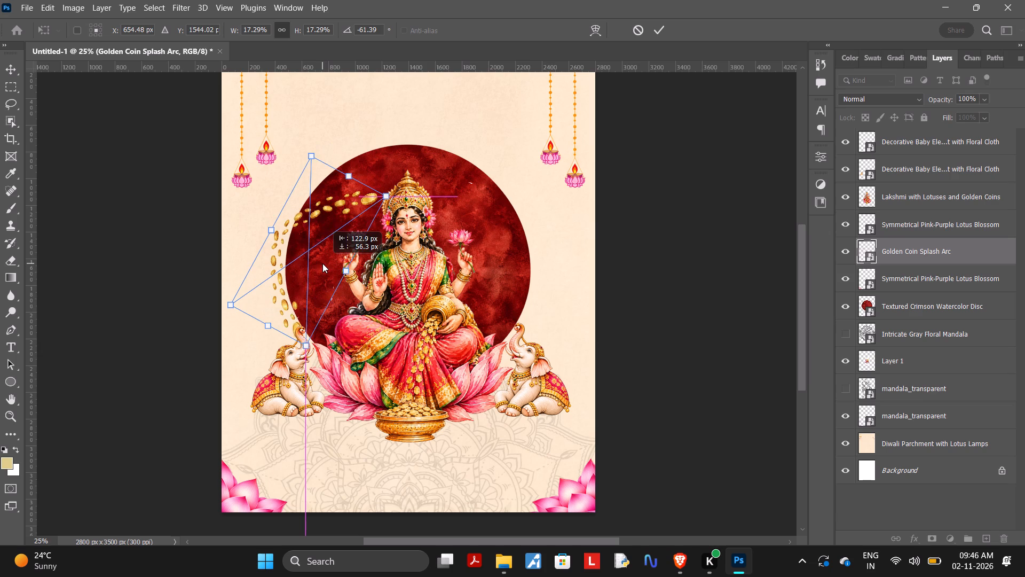
left_click_drag(322, 263, 330, 257)
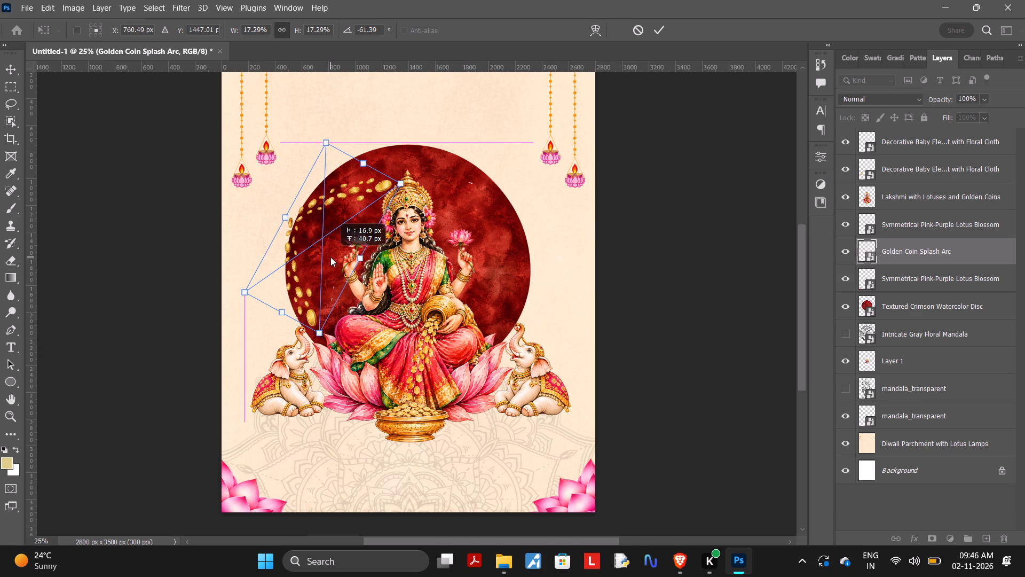
left_click_drag(330, 257, 334, 261)
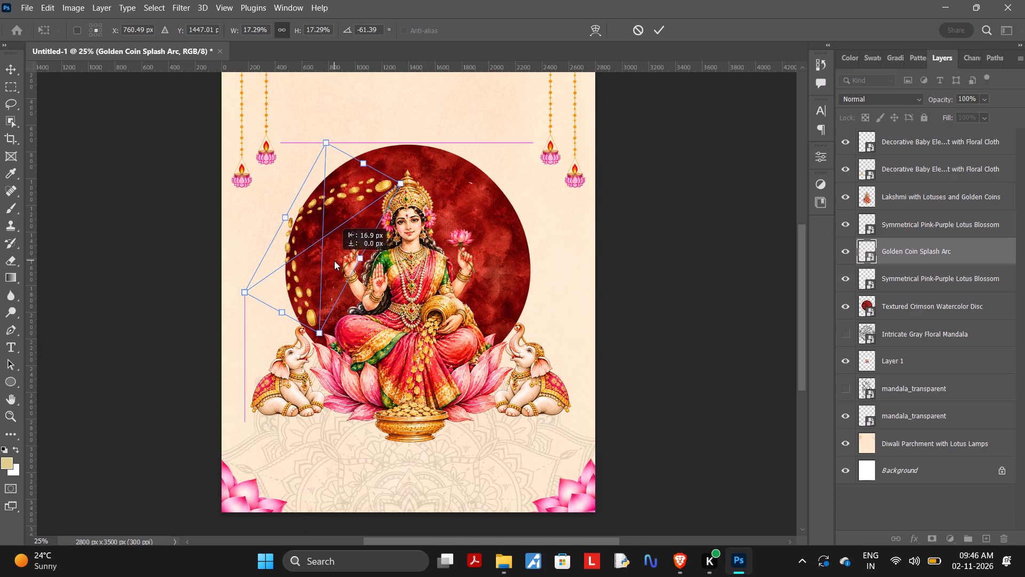
left_click_drag(334, 261, 326, 260)
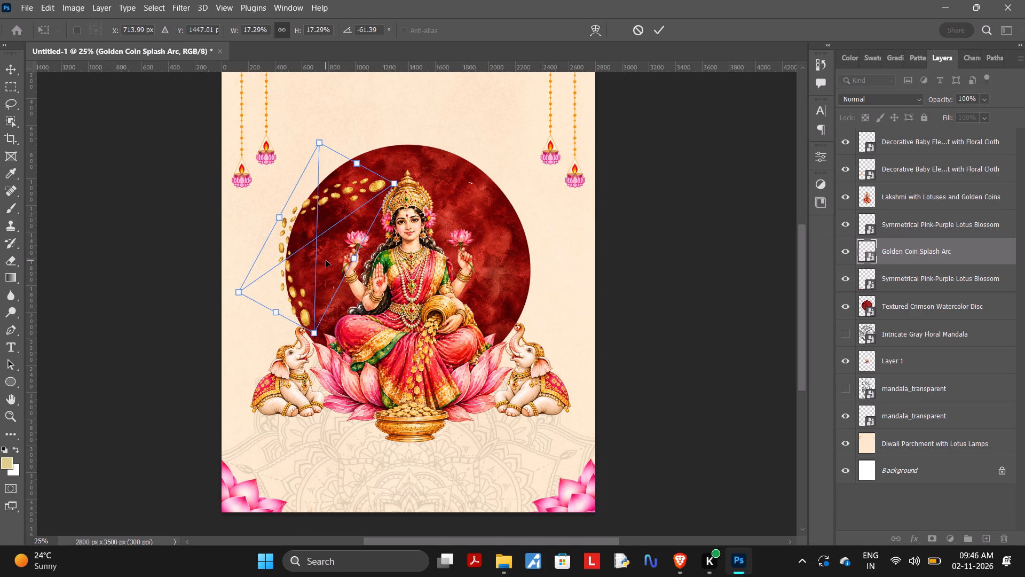
left_click(326, 260)
left_click(326, 260)
left_click(616, 233)
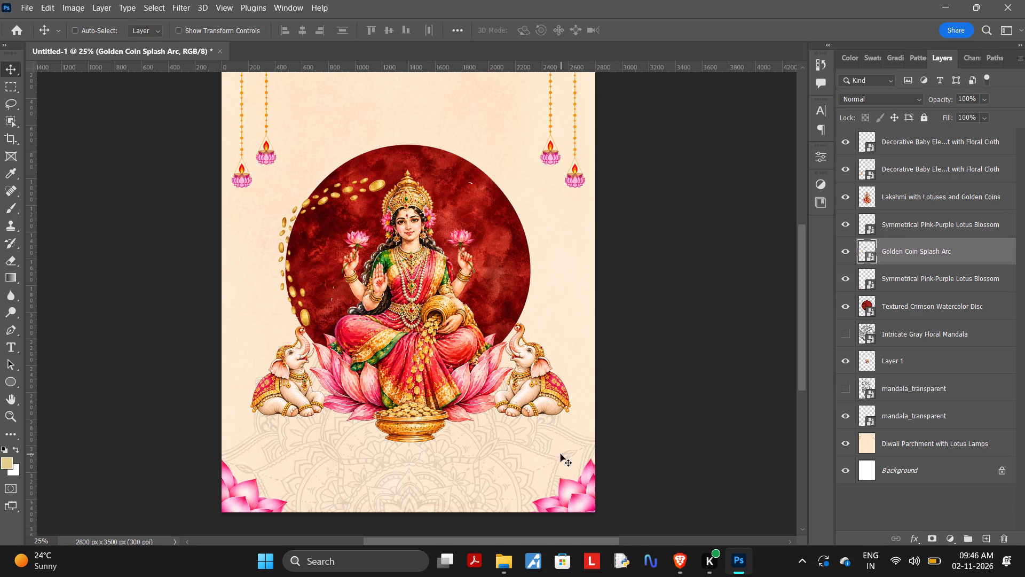
Place a second copy of the Golden Coin Splash Arc image from New folder into the poster.
left_click(499, 558)
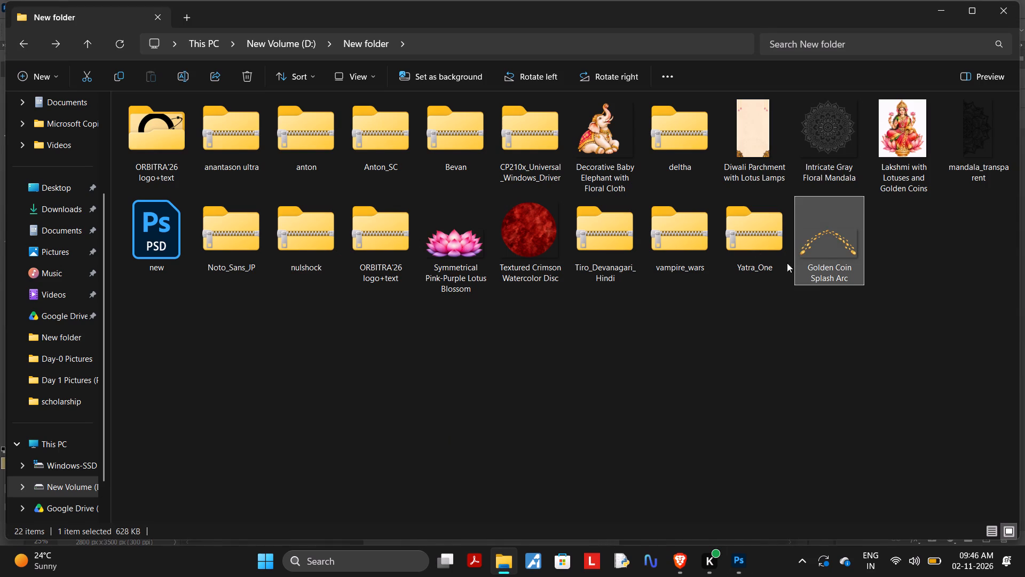
left_click_drag(803, 270, 565, 354)
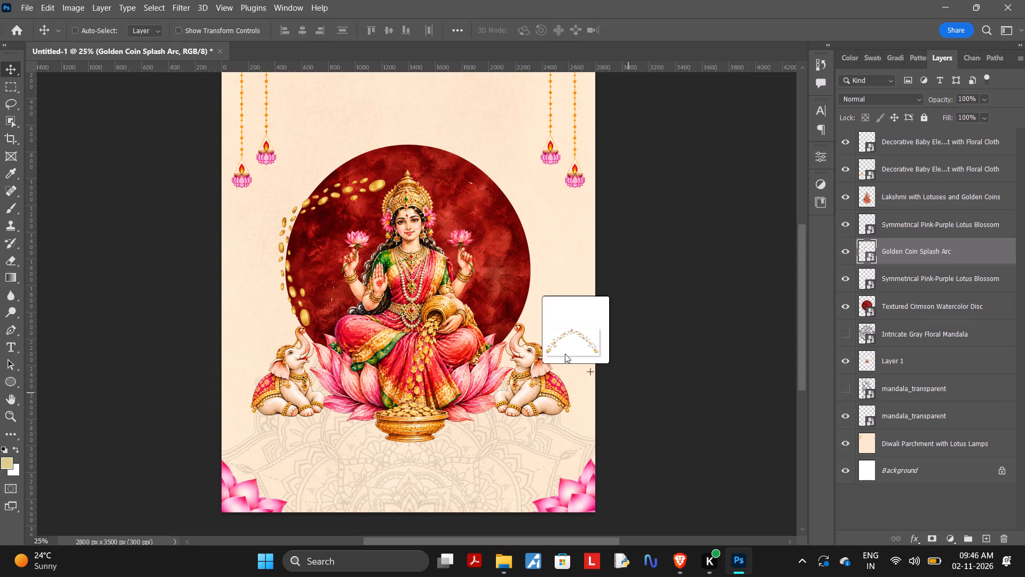
left_click_drag(565, 354, 517, 303)
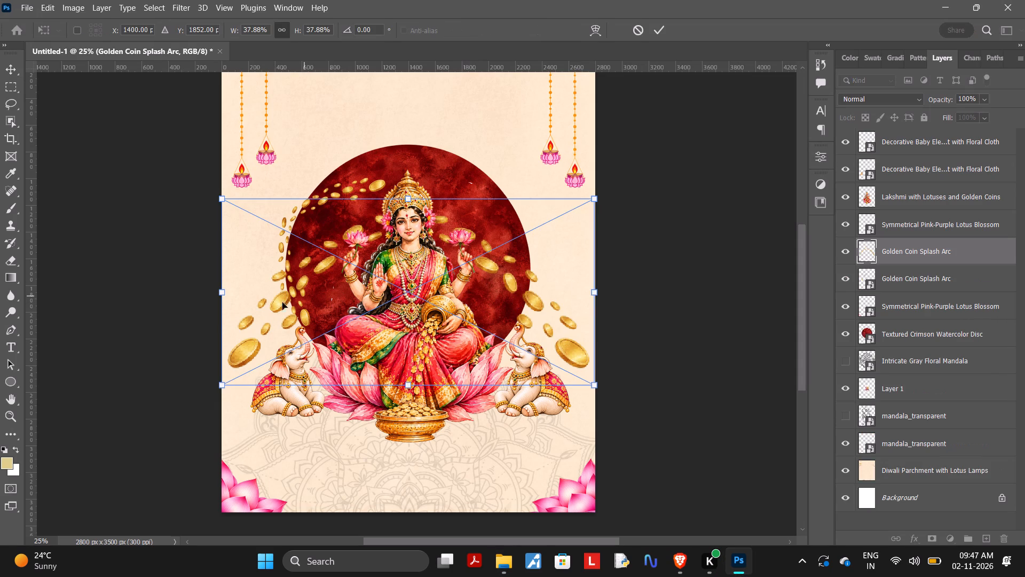
Scale the second coin arc to about 18.9% and rotate it to about 54° around the red disc's right side.
left_click_drag(225, 385, 362, 266)
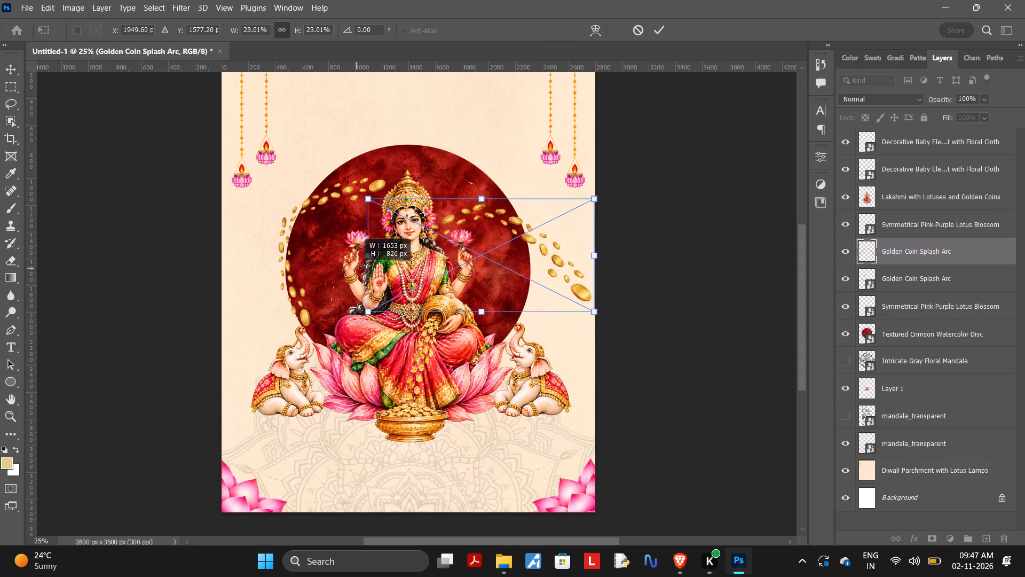
left_click_drag(362, 266, 391, 249)
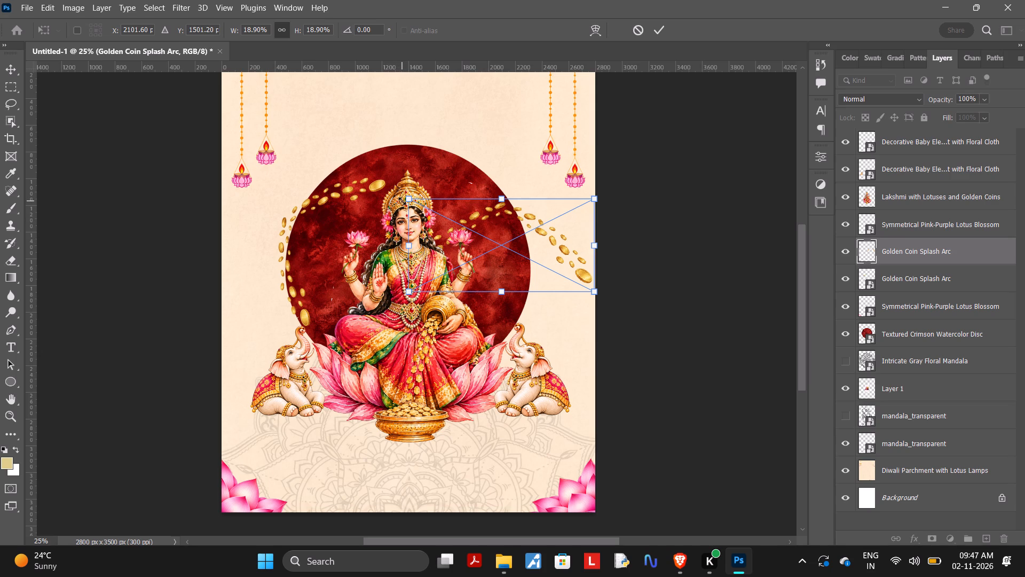
left_click_drag(397, 205, 479, 147)
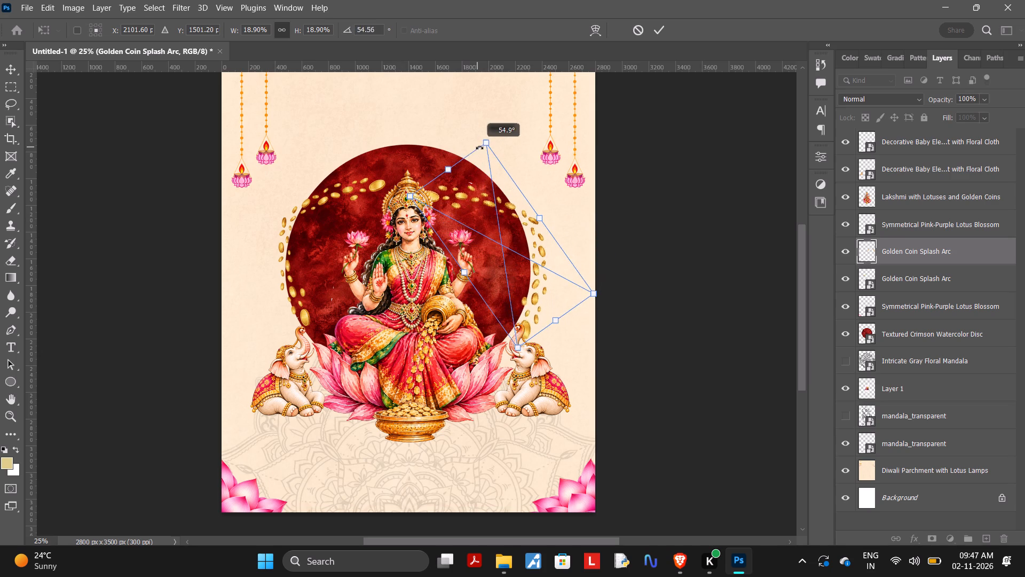
left_click_drag(479, 147, 476, 149)
Shift the second Golden Coin Splash Arc slightly upward and reduce it to about 17.4% against the red disc's right rim.
left_click_drag(498, 282, 499, 271)
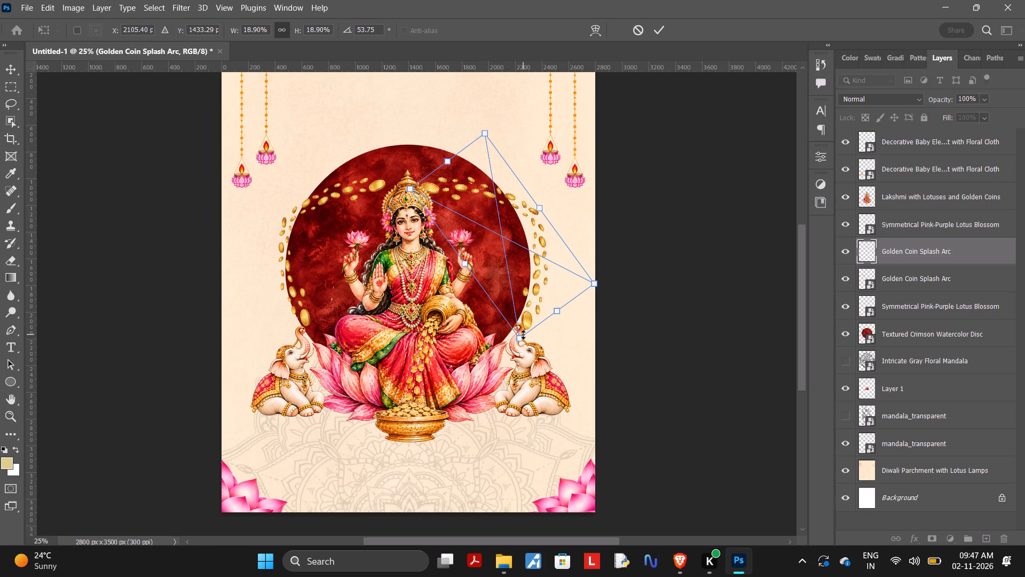
left_click_drag(523, 334, 522, 327)
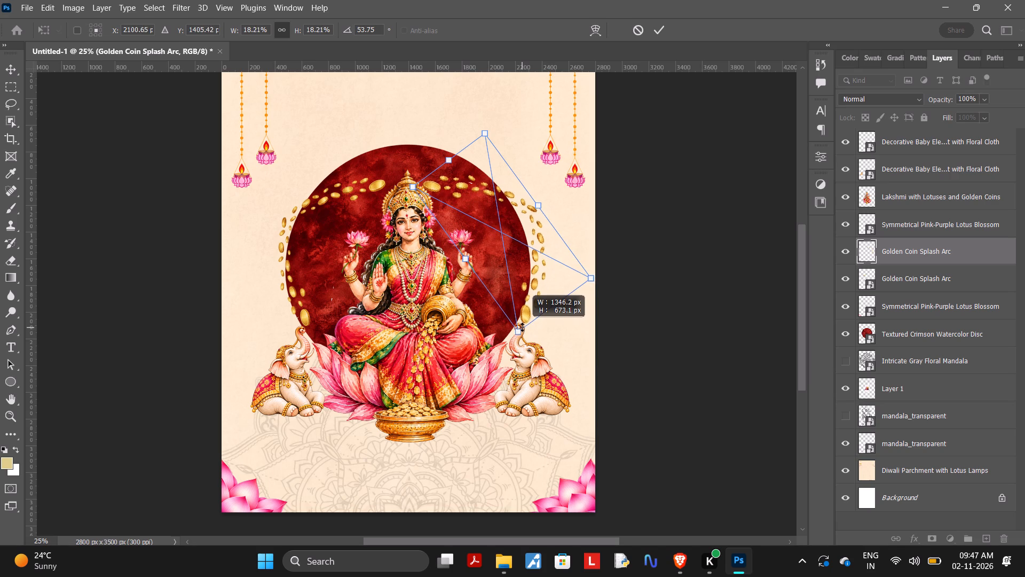
left_click_drag(522, 327, 520, 326)
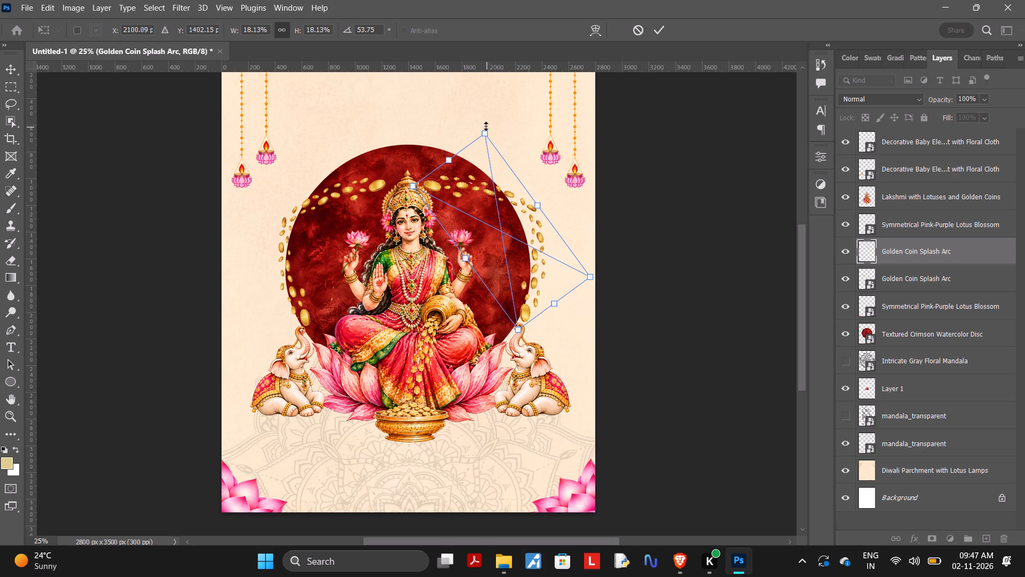
left_click_drag(485, 132, 488, 144)
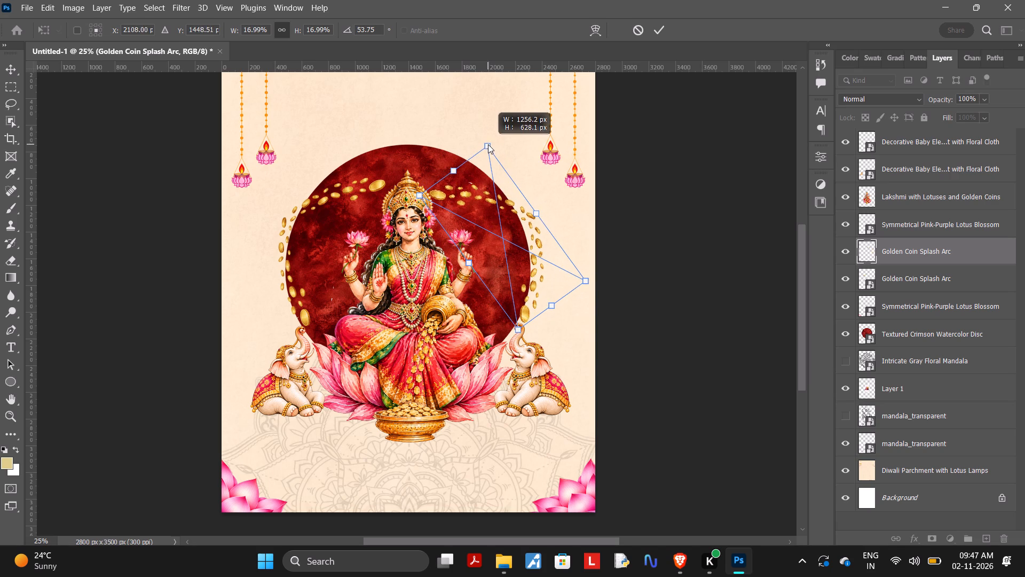
left_click_drag(488, 144, 489, 139)
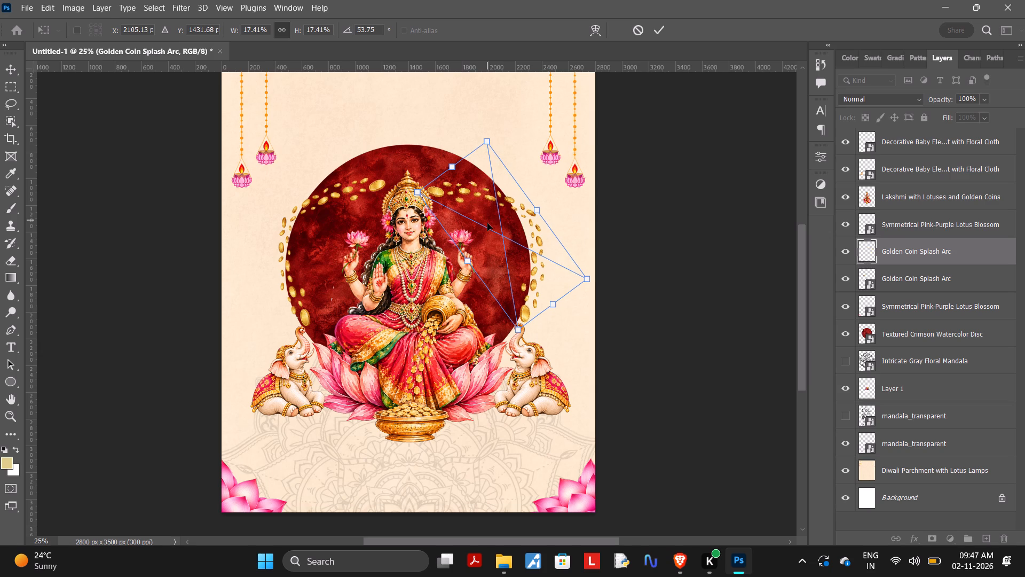
Nudge the second coin arc to about X 2085 px, Y 1411 px and apply the transform.
left_click(487, 223)
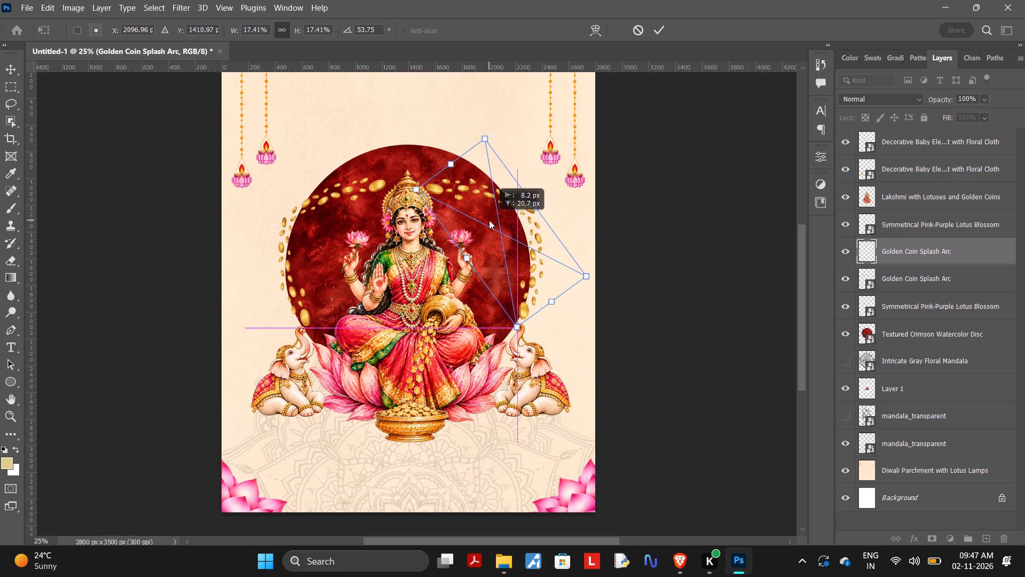
left_click(488, 222)
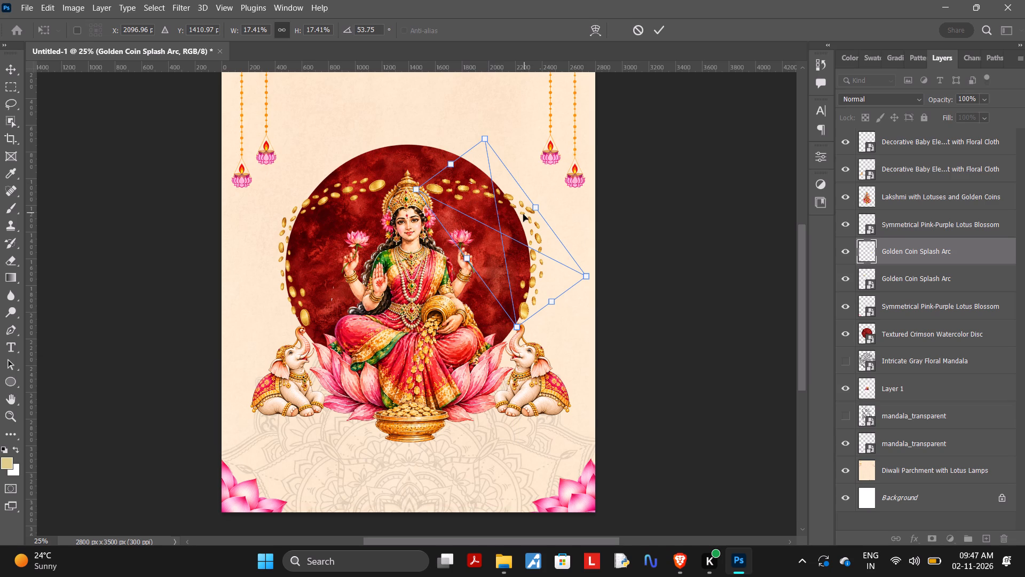
key("Right")
key("Right")
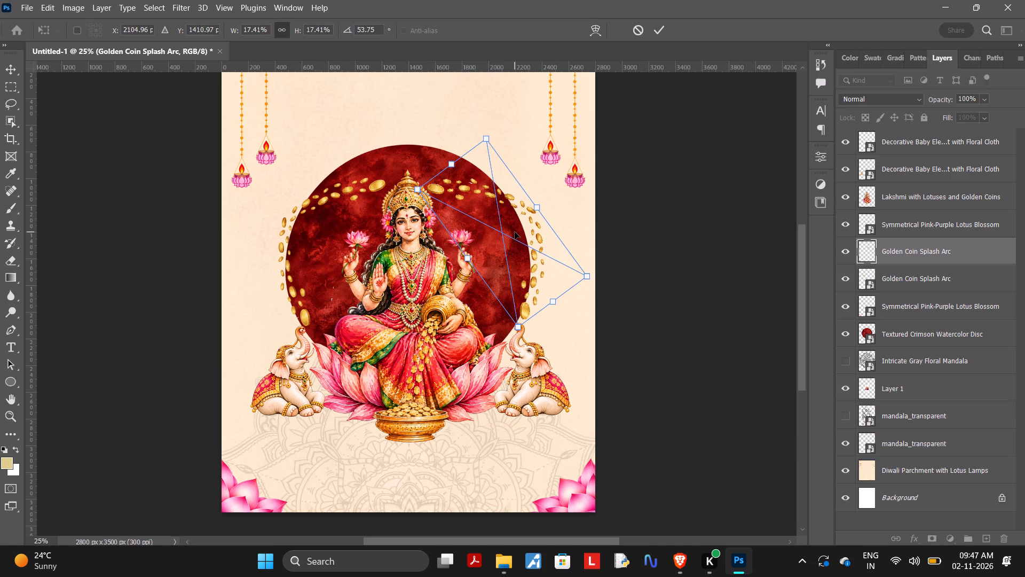
key("Left")
key("Left")
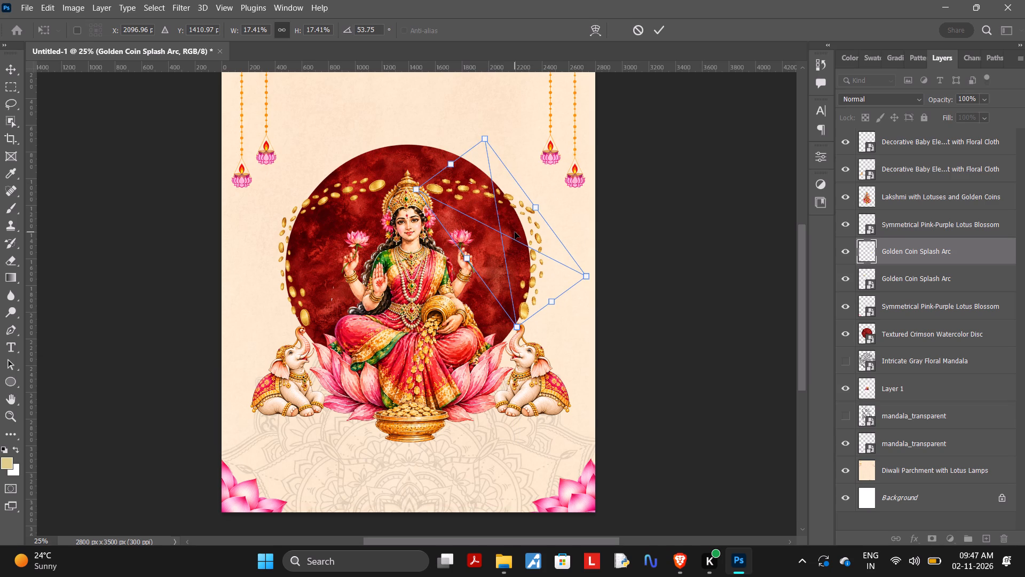
key("Left")
key("Left")
key("Left")
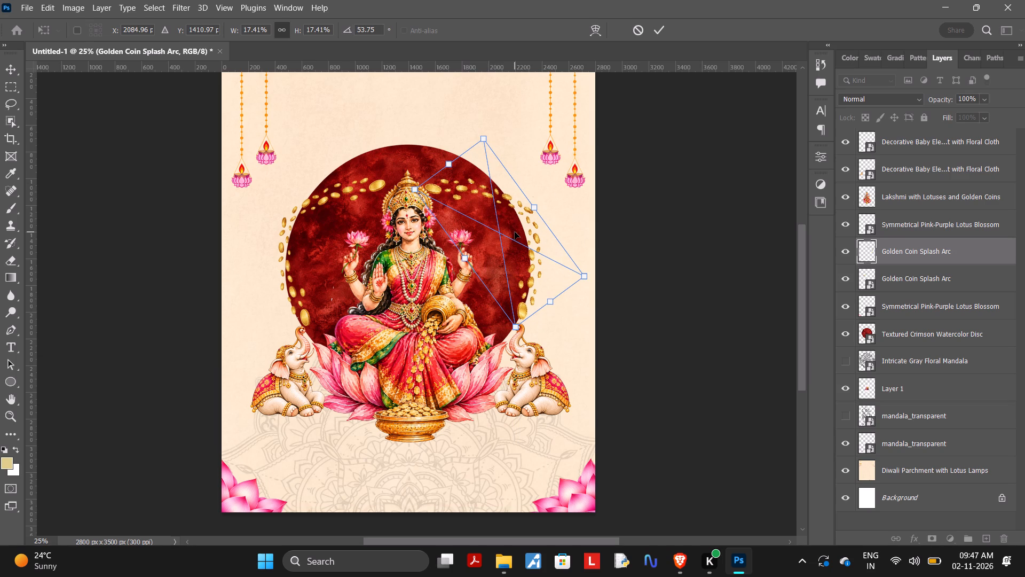
left_click(659, 30)
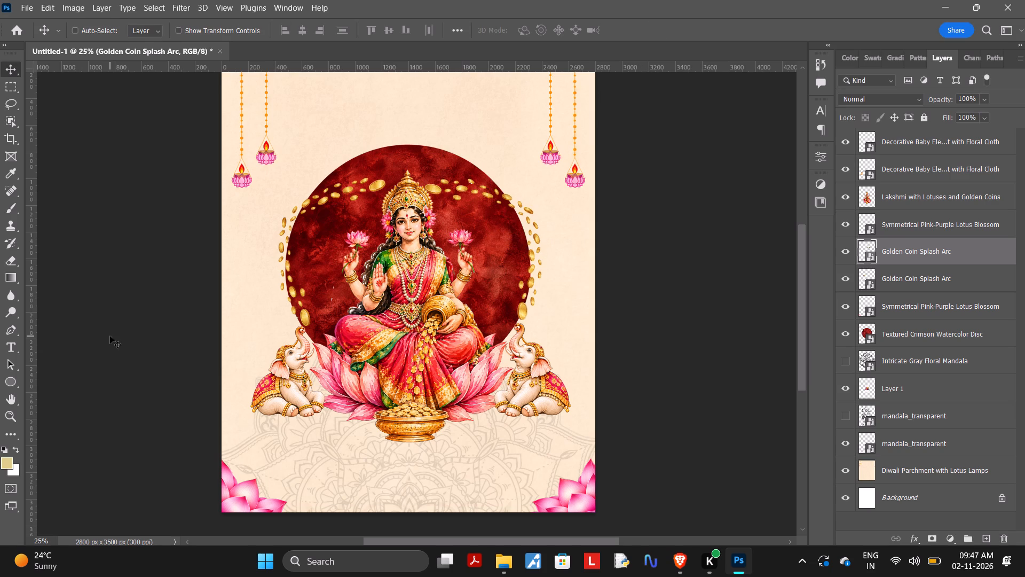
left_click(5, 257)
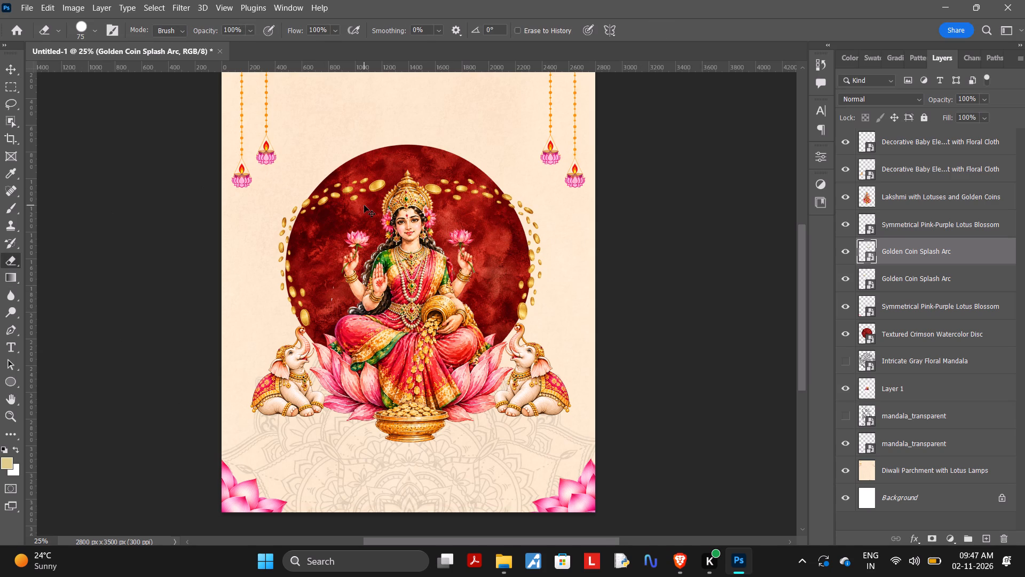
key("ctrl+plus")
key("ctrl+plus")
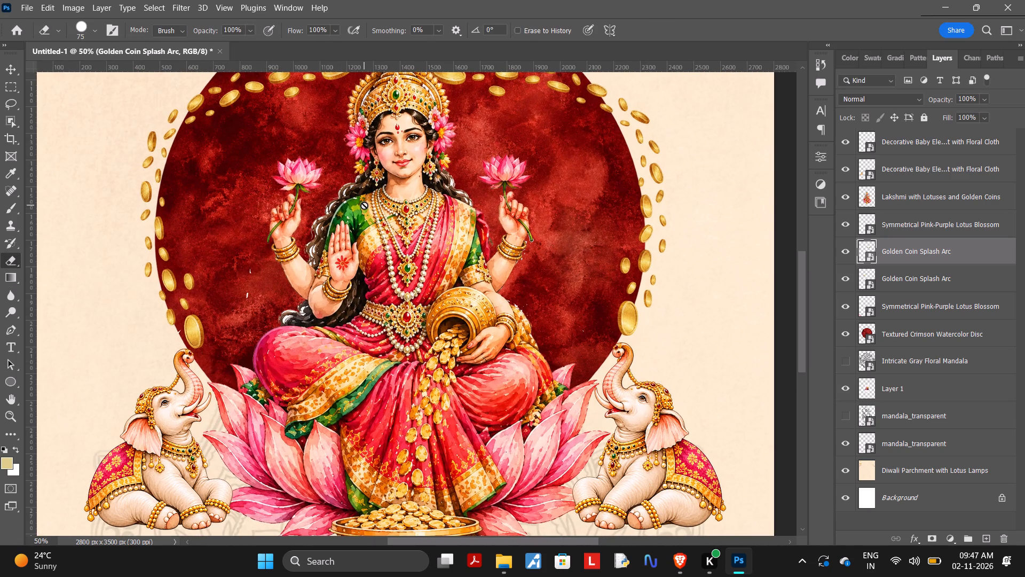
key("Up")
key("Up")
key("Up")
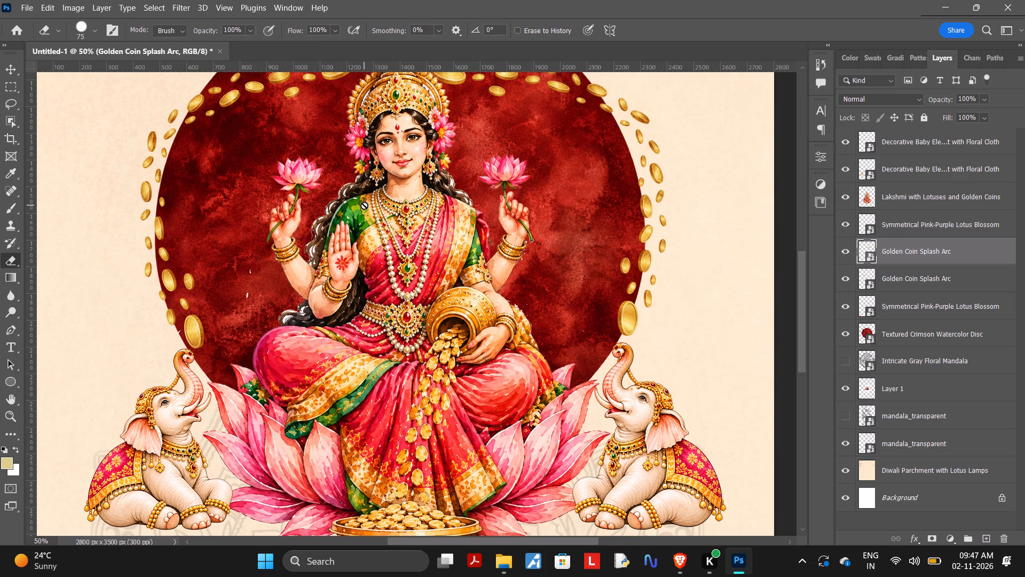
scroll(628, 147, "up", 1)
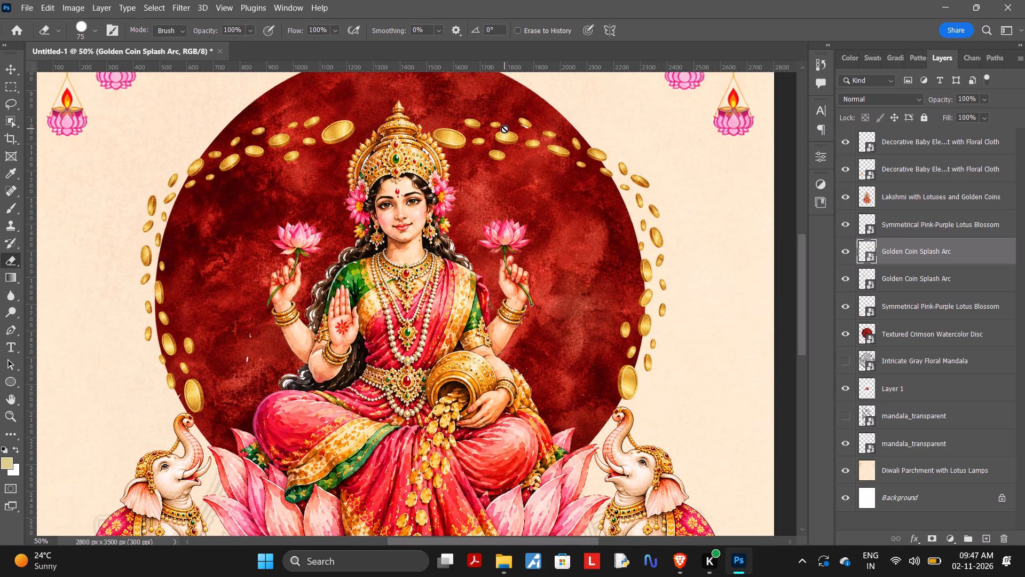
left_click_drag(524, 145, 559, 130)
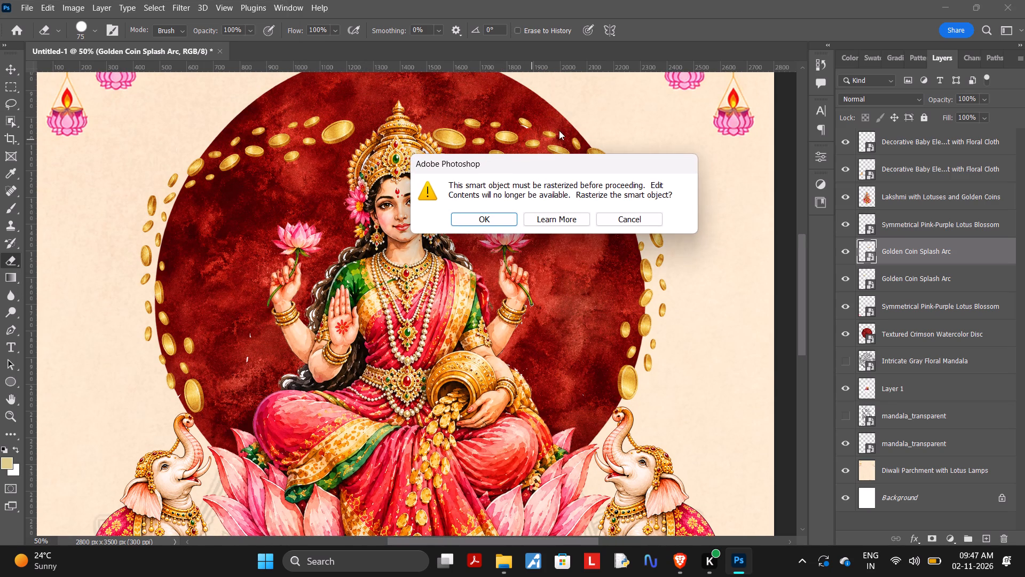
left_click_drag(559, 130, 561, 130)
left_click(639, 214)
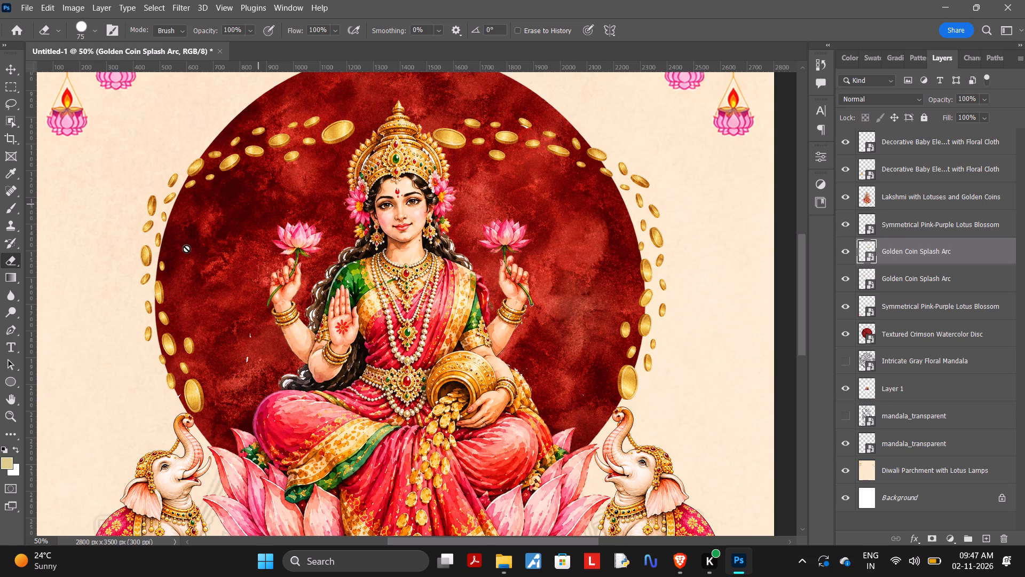
Rasterize the second Golden Coin Splash Arc layer and erase its coins lying across the red disc's upper-right area with the Eraser tool.
left_click(7, 261)
double_click(7, 261)
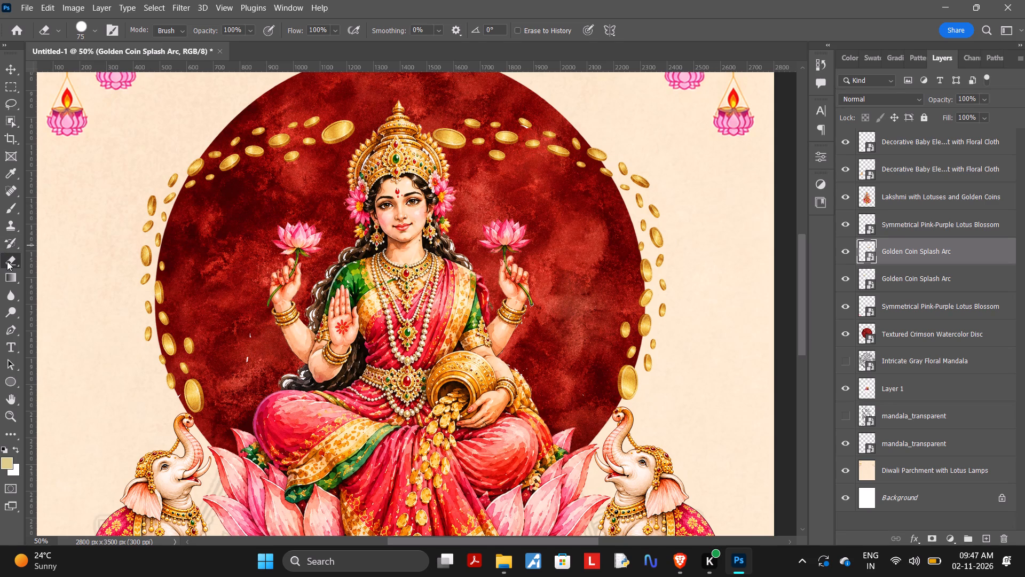
right_click(7, 261)
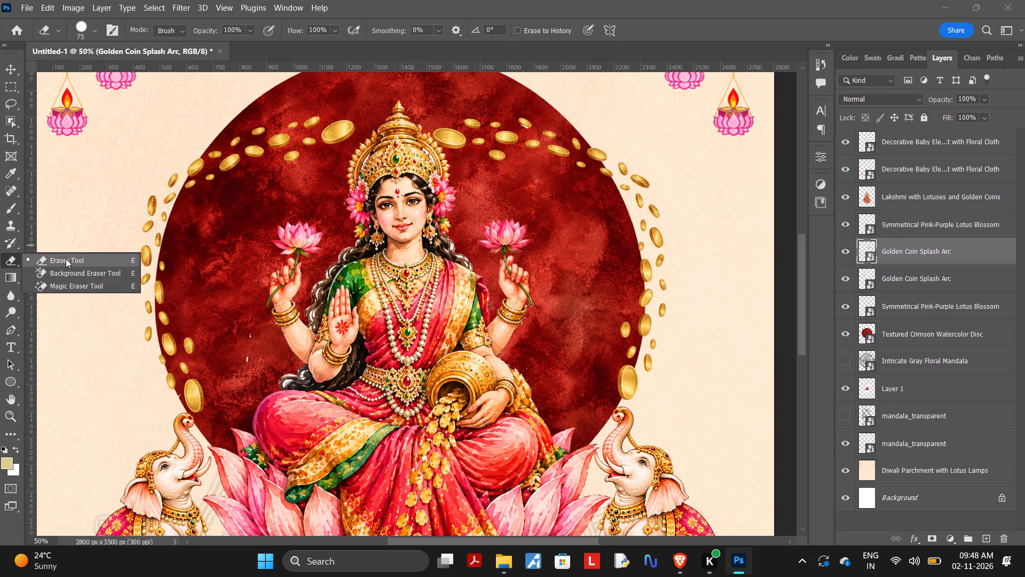
left_click(66, 259)
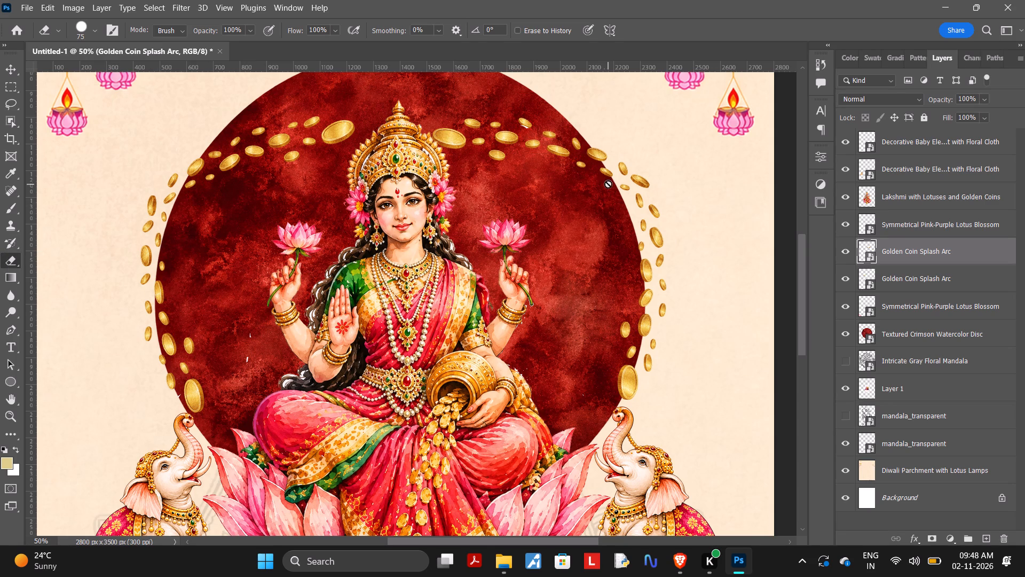
left_click(598, 152)
left_click(483, 215)
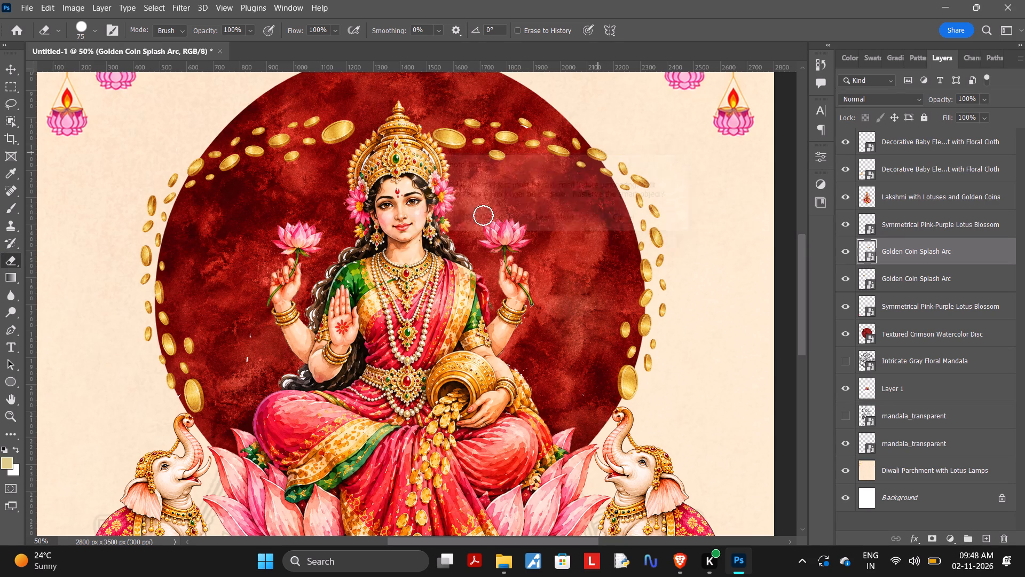
left_click_drag(500, 153, 486, 160)
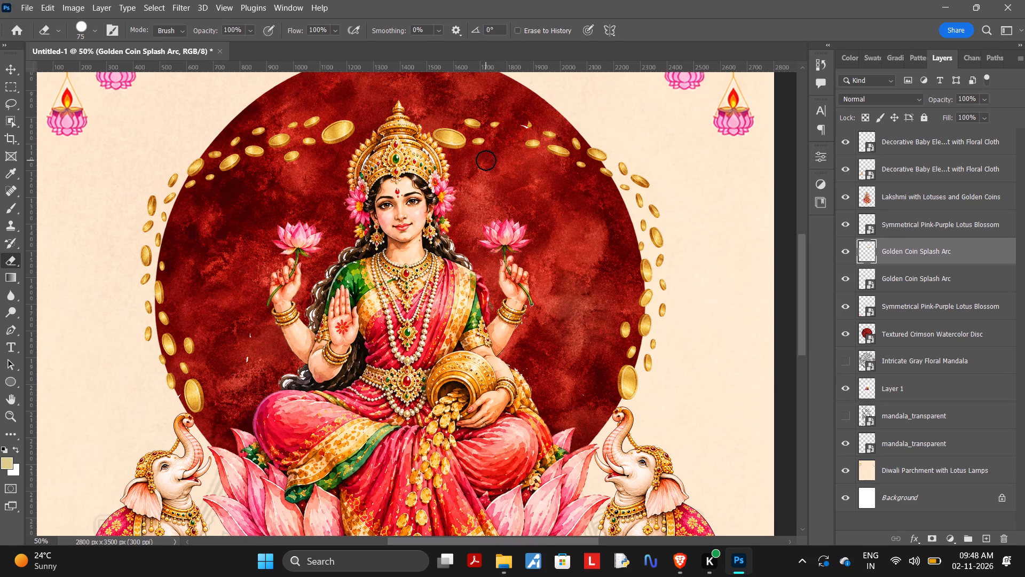
left_click_drag(486, 160, 440, 136)
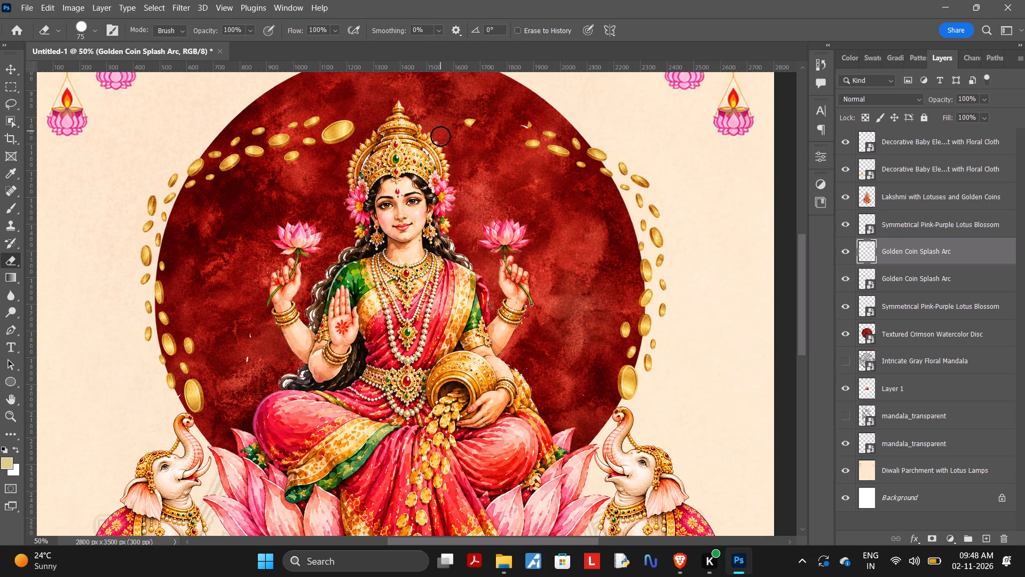
left_click_drag(440, 136, 523, 119)
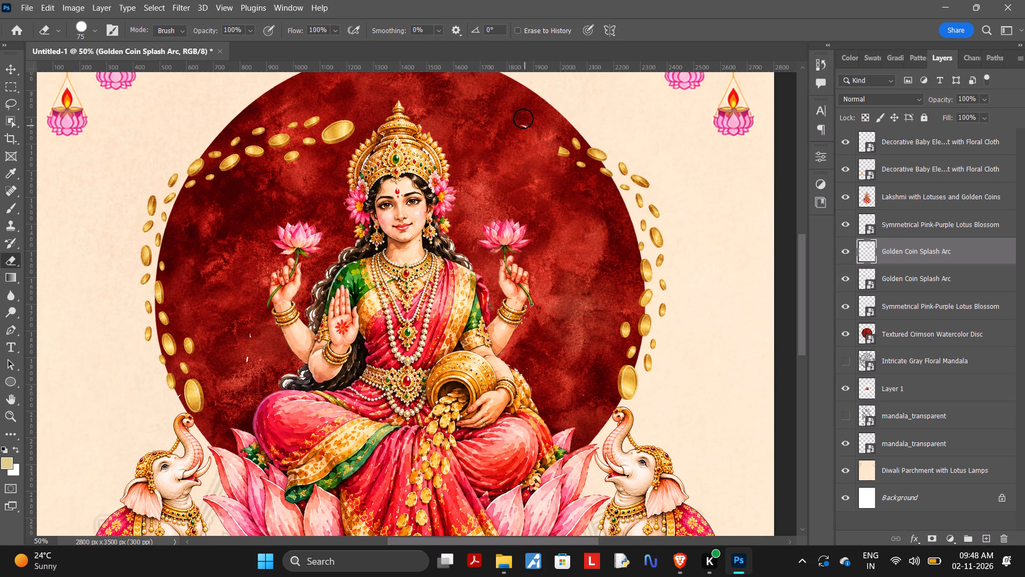
left_click_drag(523, 119, 589, 166)
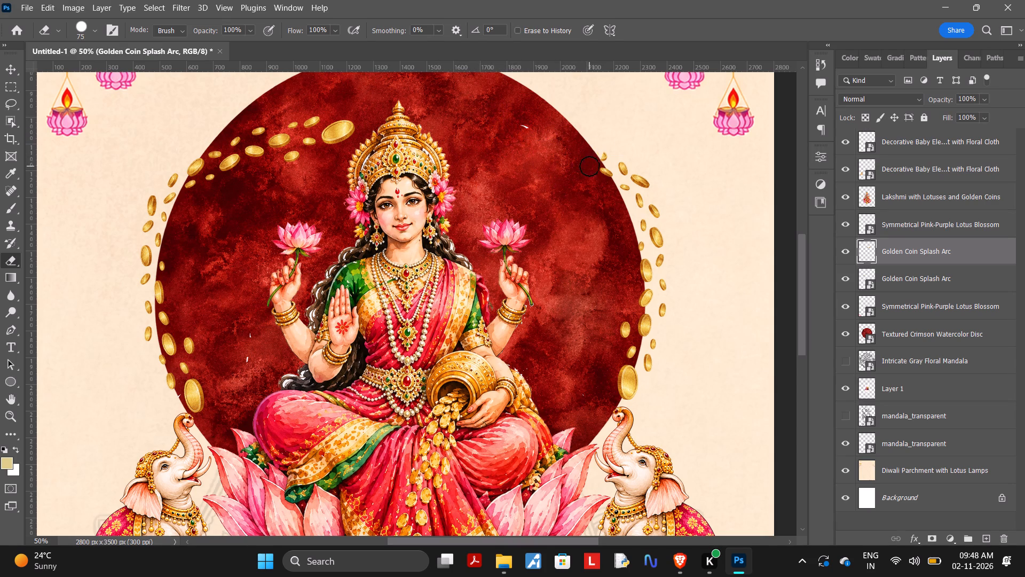
left_click_drag(589, 166, 603, 144)
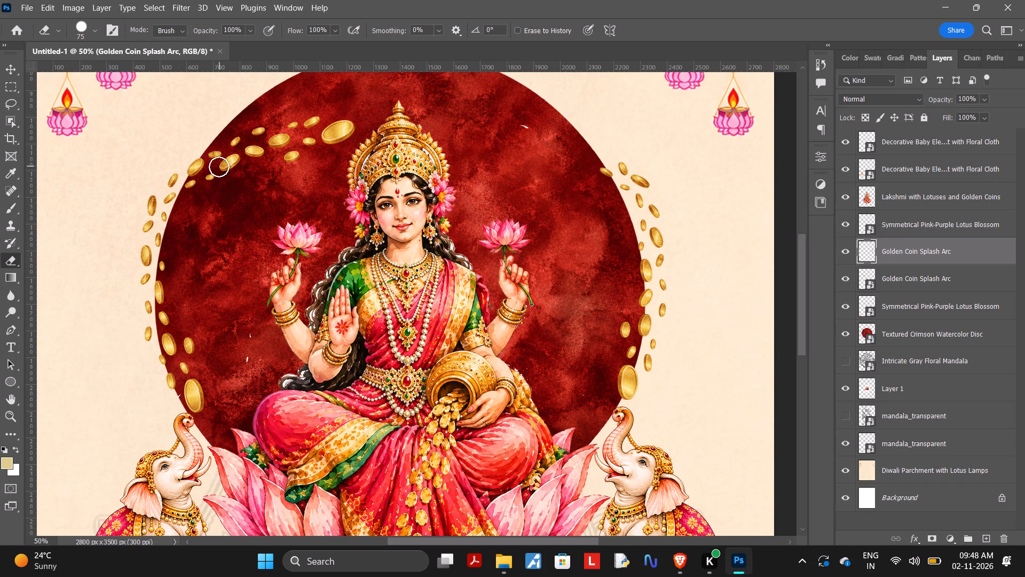
Rasterize the first Golden Coin Splash Arc layer and erase its coins lying across the red disc's upper-left area with the Eraser tool.
left_click_drag(199, 160, 194, 163)
left_click(957, 283)
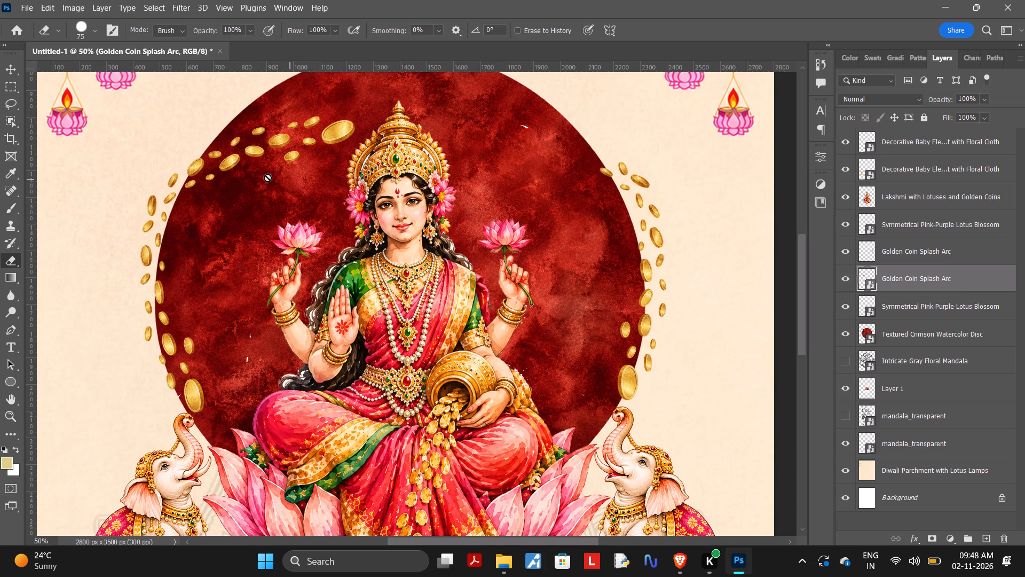
left_click(237, 171)
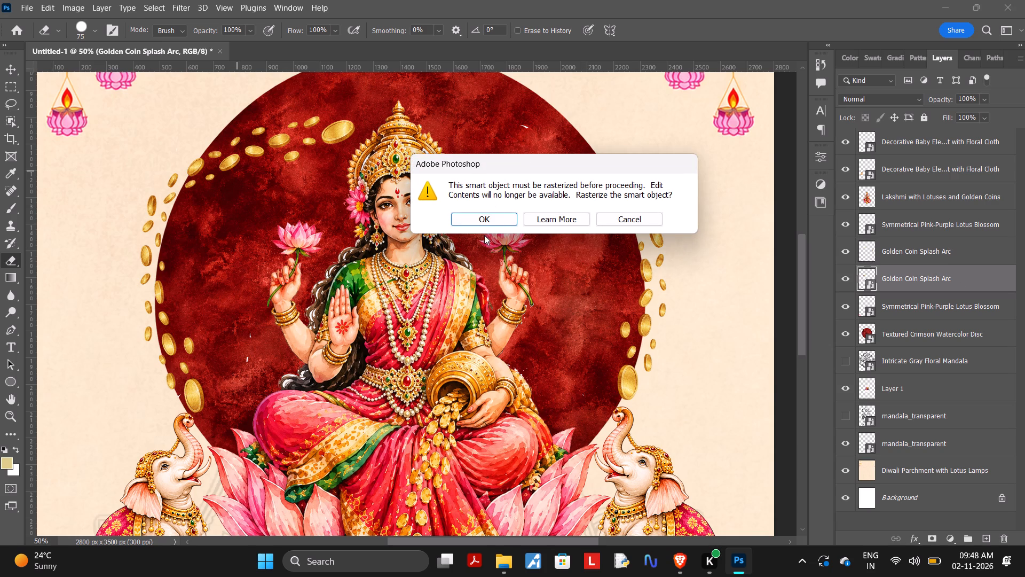
left_click(485, 227)
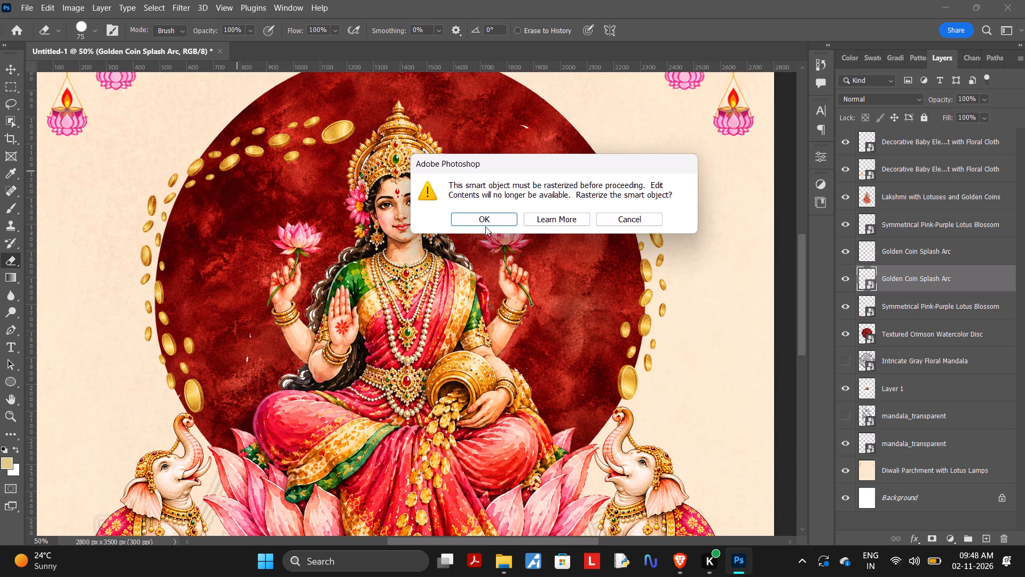
left_click(486, 220)
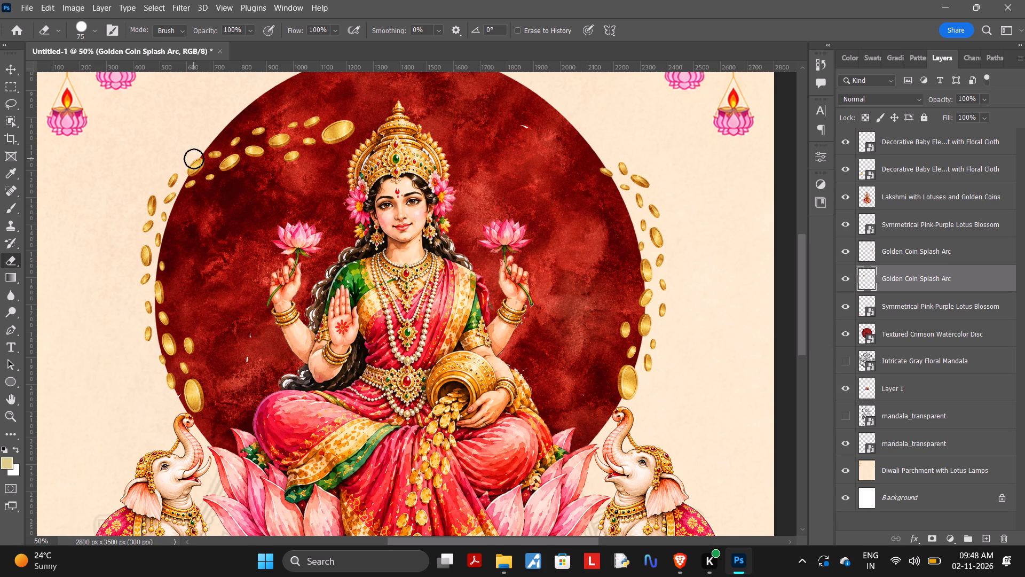
left_click_drag(194, 159, 206, 168)
left_click_drag(206, 168, 229, 161)
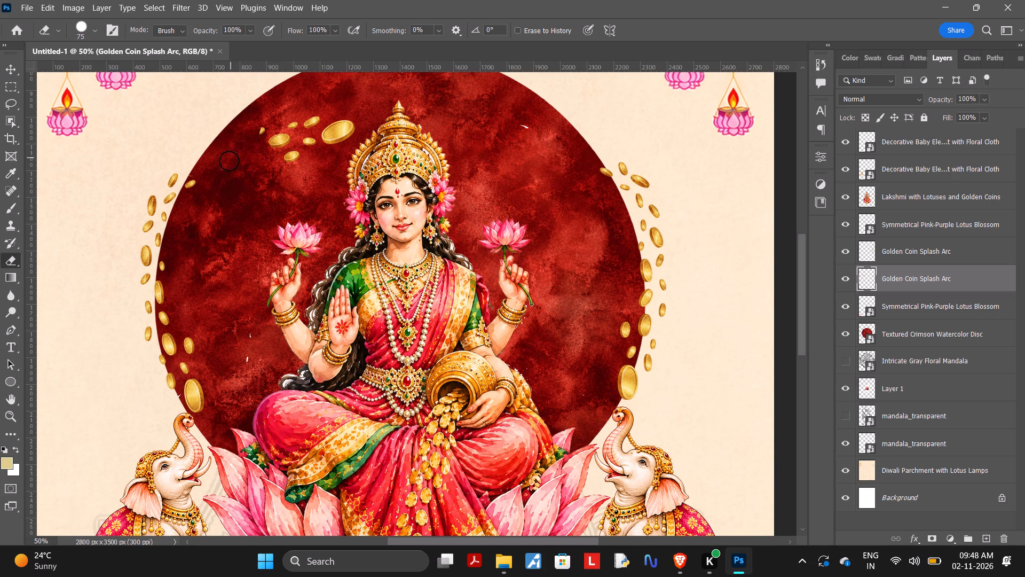
left_click_drag(229, 161, 277, 164)
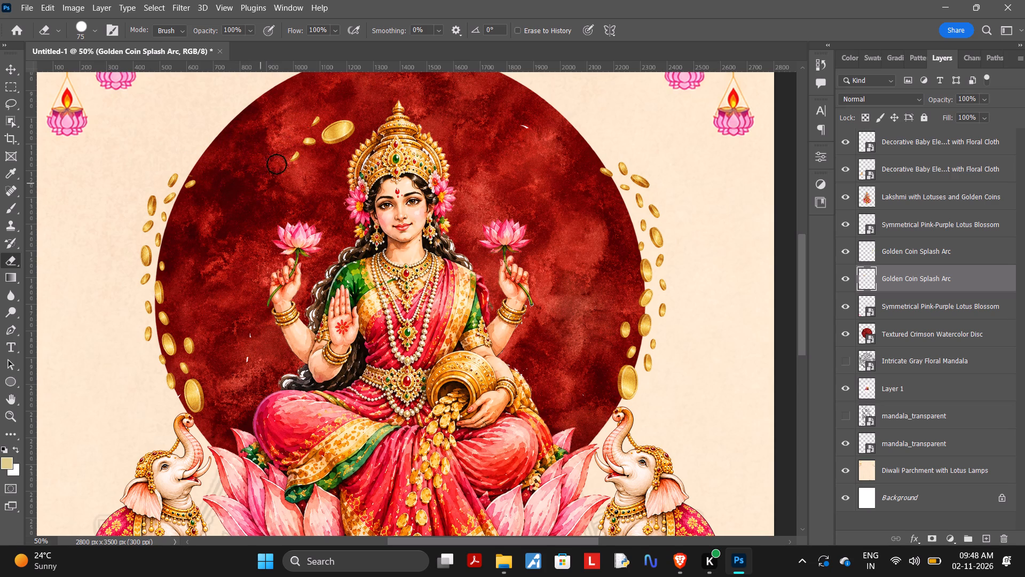
left_click_drag(277, 164, 326, 144)
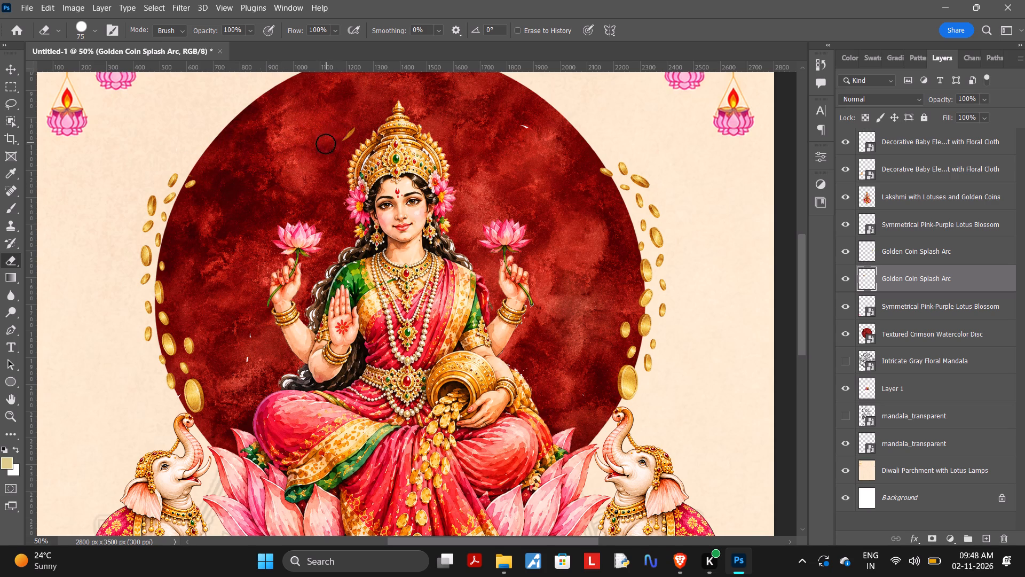
left_click_drag(326, 144, 312, 140)
Erase the stray white specks on the red disc beside the crown and left of the raised palm from the Lakshmi layer.
left_click_drag(244, 351, 249, 331)
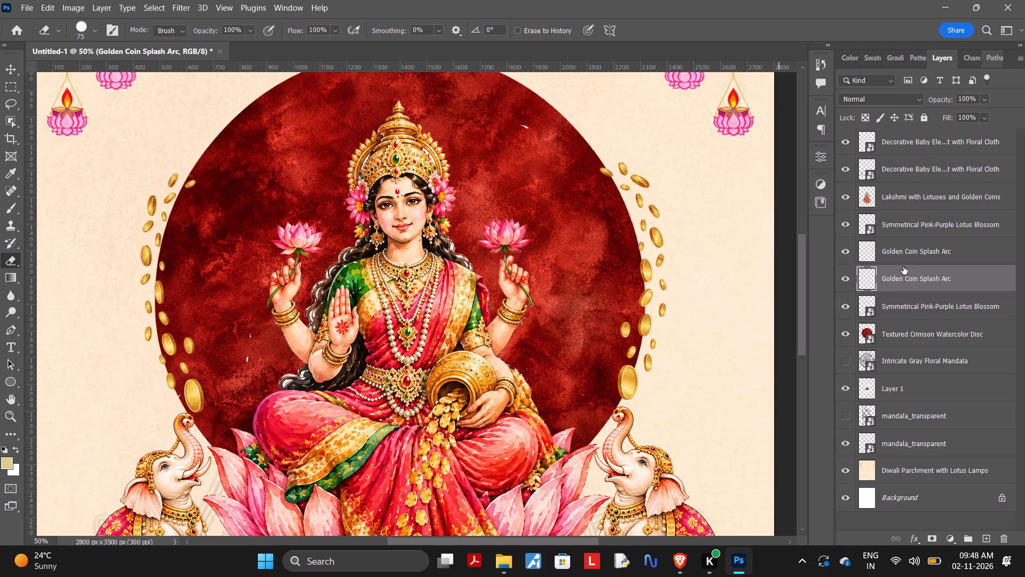
left_click(918, 202)
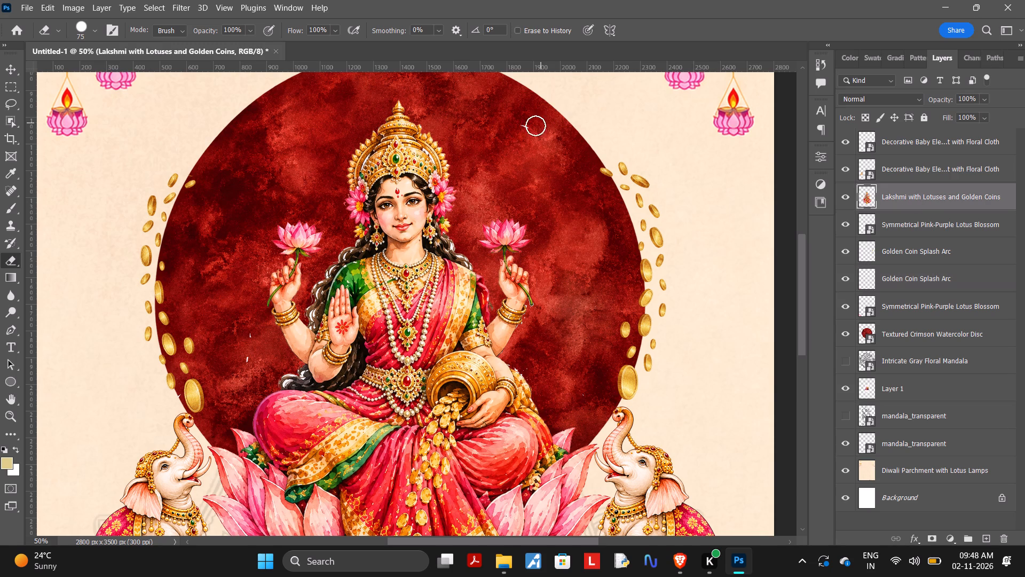
left_click_drag(521, 131, 531, 128)
left_click_drag(242, 353, 243, 336)
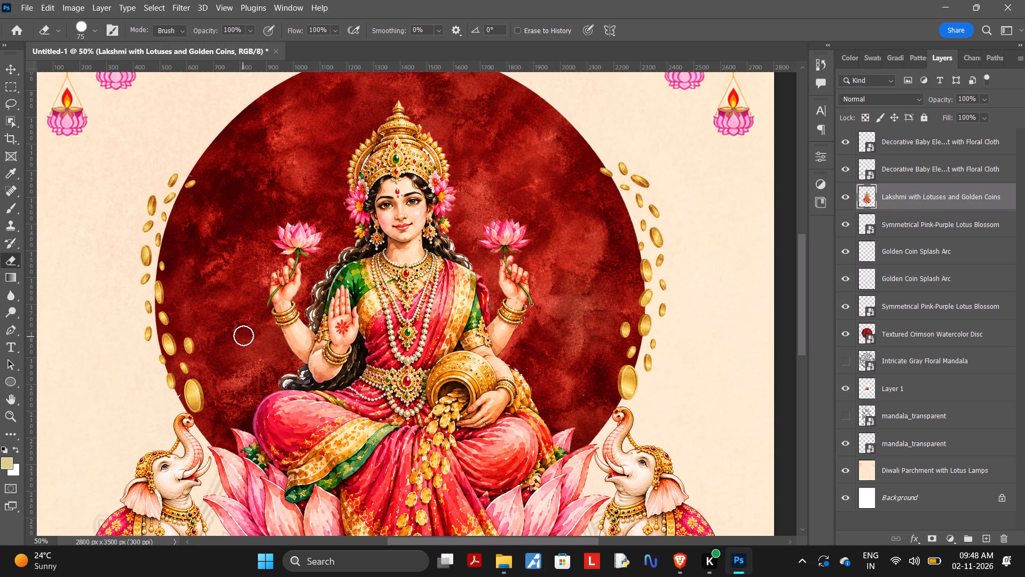
left_click_drag(243, 336, 245, 342)
double_click(585, 397)
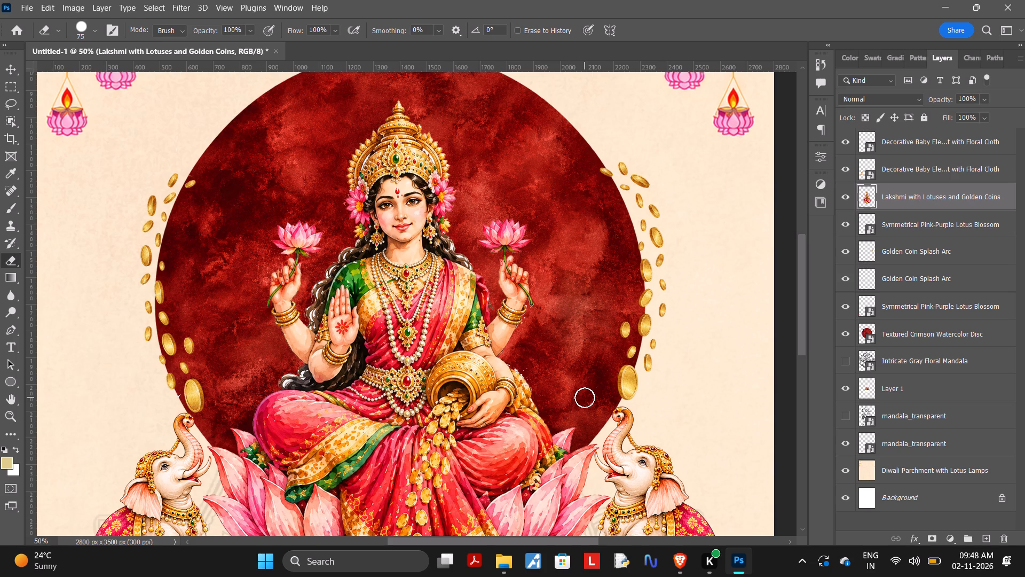
Set the Eraser to 12 px and erase a spot of the white highlight in Lakshmi's hair curl beside her raised palm.
scroll(585, 397, "up", 2, "ctrl")
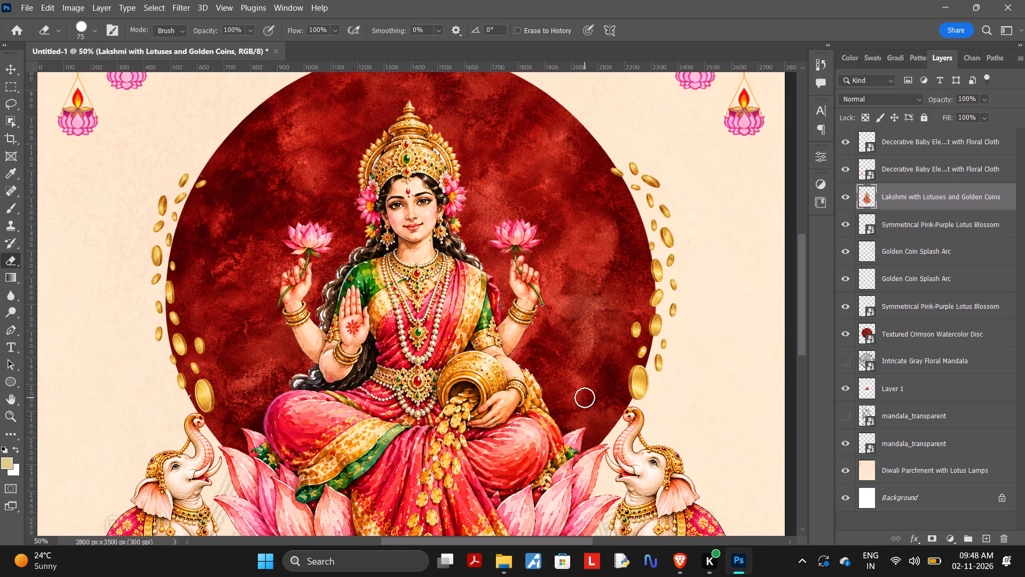
key("ctrl+plus")
key("ctrl+plus")
key("ctrl+plus")
key("ctrl+plus")
key("ctrl+plus")
key("ctrl+plus")
key("ctrl+plus")
key("ctrl+plus")
key("ctrl+plus")
key("ctrl+plus")
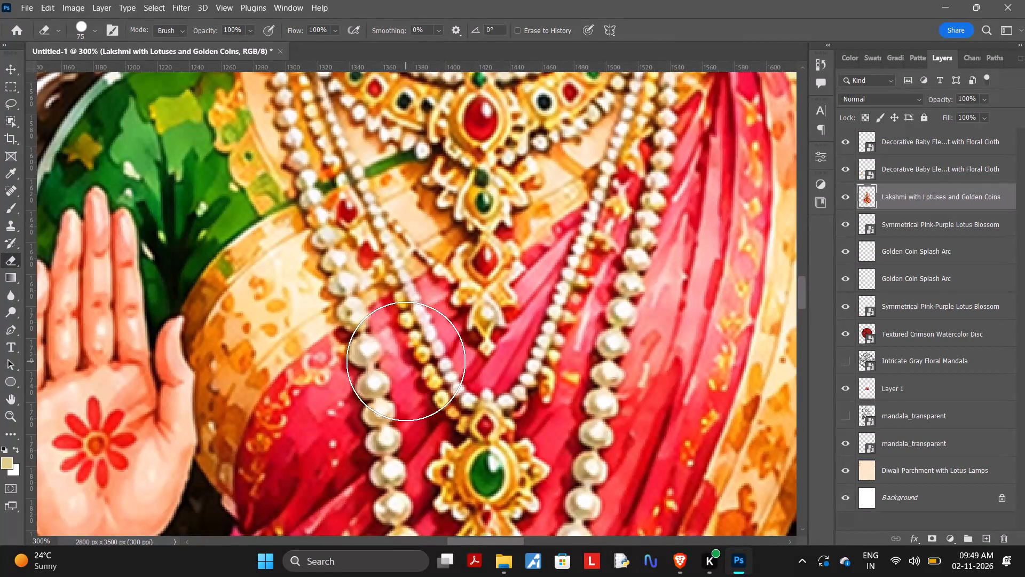
scroll(406, 361, "left", 6)
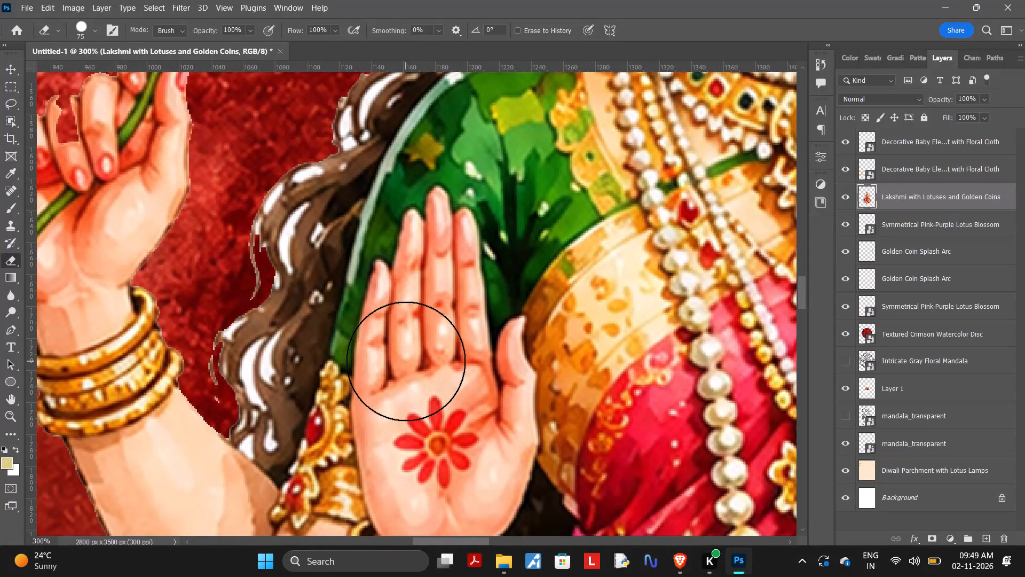
key("ctrl+plus")
key("ctrl+plus")
key("ctrl+plus")
scroll(406, 361, "left", 2)
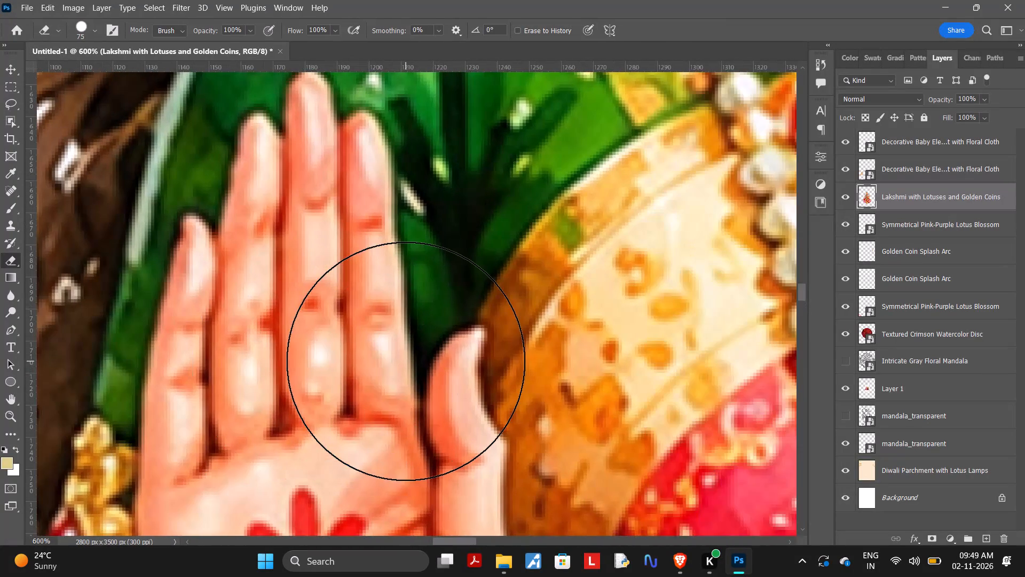
scroll(406, 361, "left", 3)
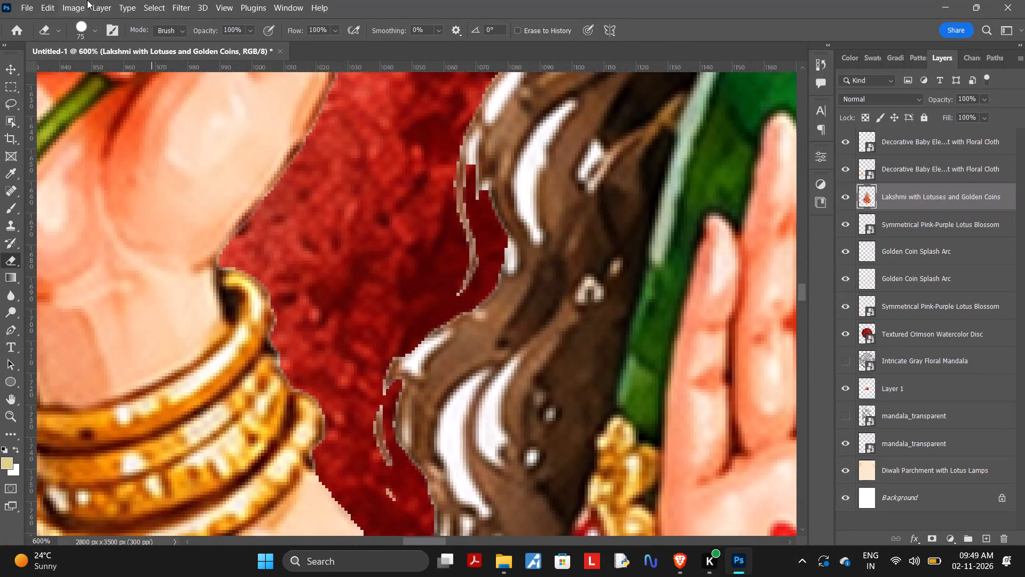
left_click(89, 37)
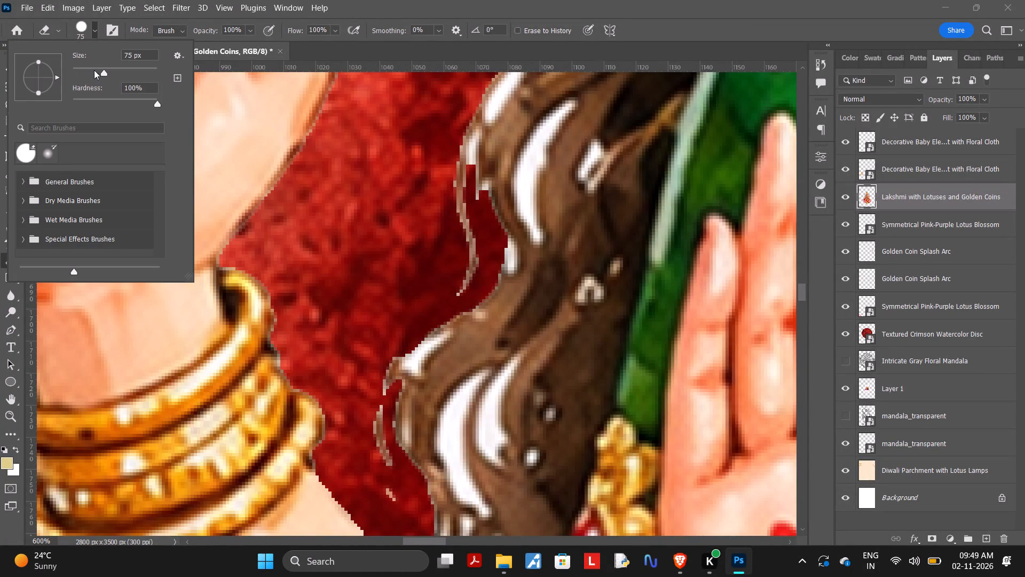
left_click_drag(98, 71, 77, 79)
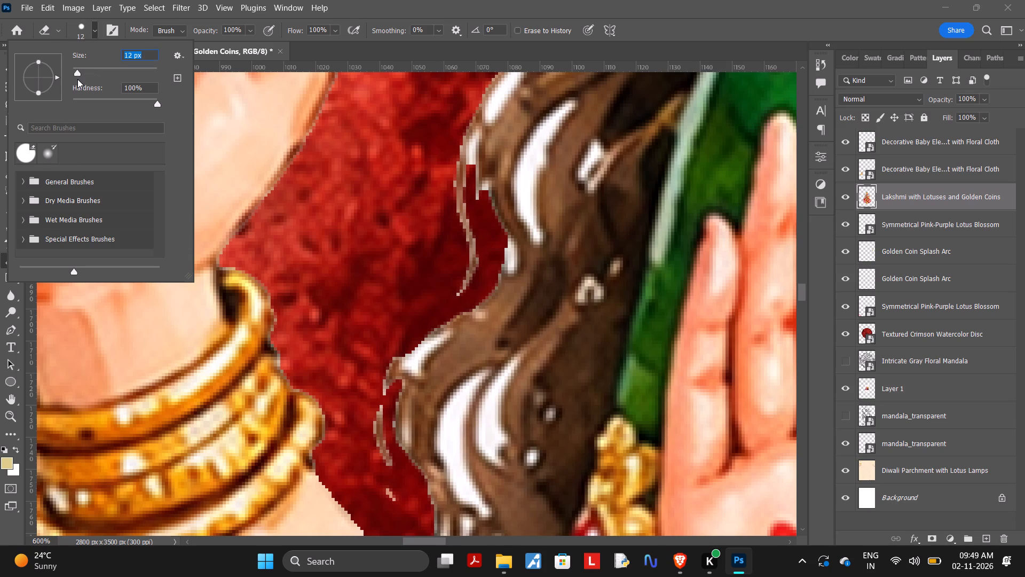
left_click(460, 409)
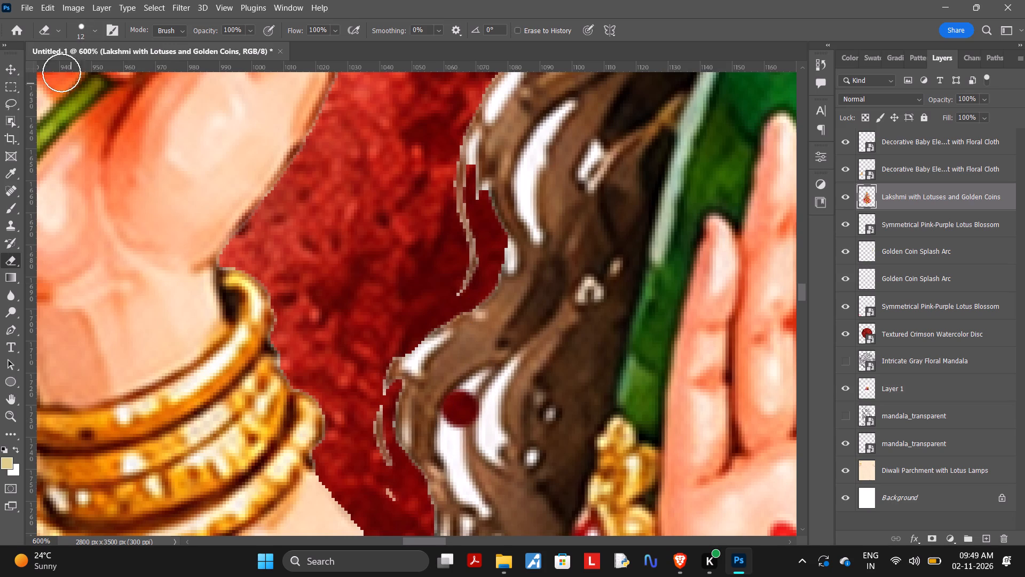
Reduce the Eraser to 3 px and erase the rest of the long white highlight below the erased spot in the hair curl.
left_click(96, 29)
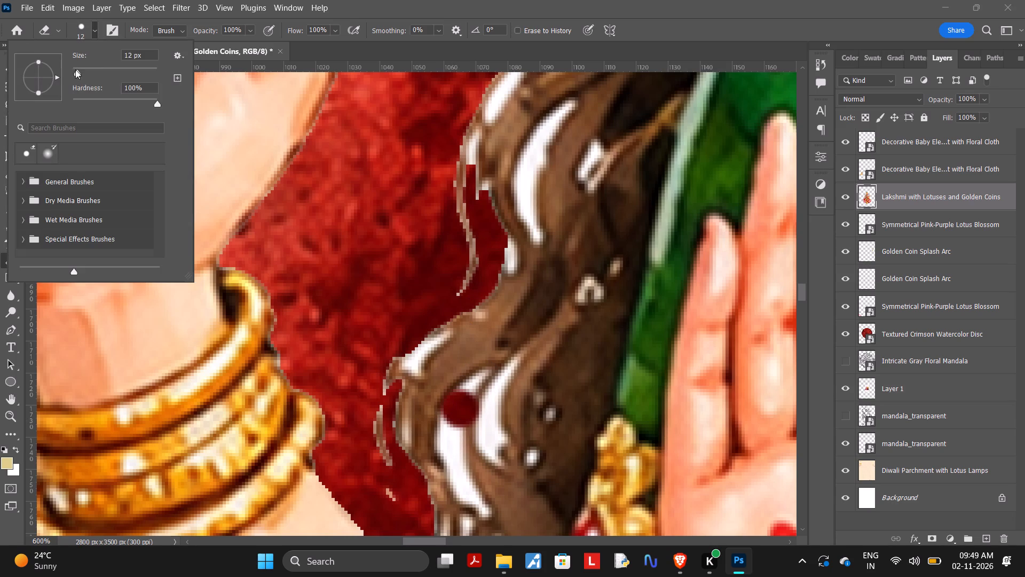
left_click(74, 75)
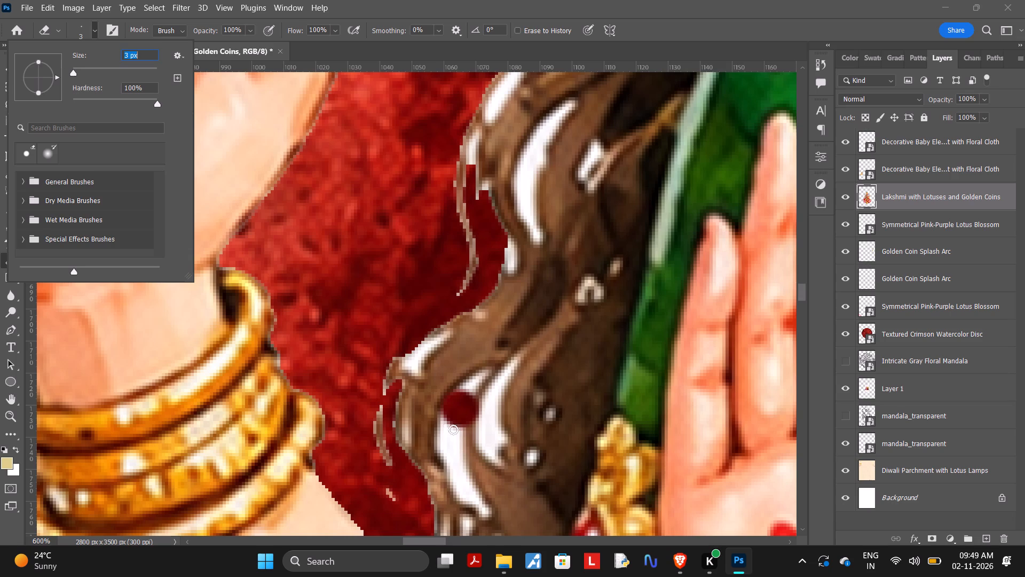
left_click(457, 434)
left_click_drag(450, 426, 446, 411)
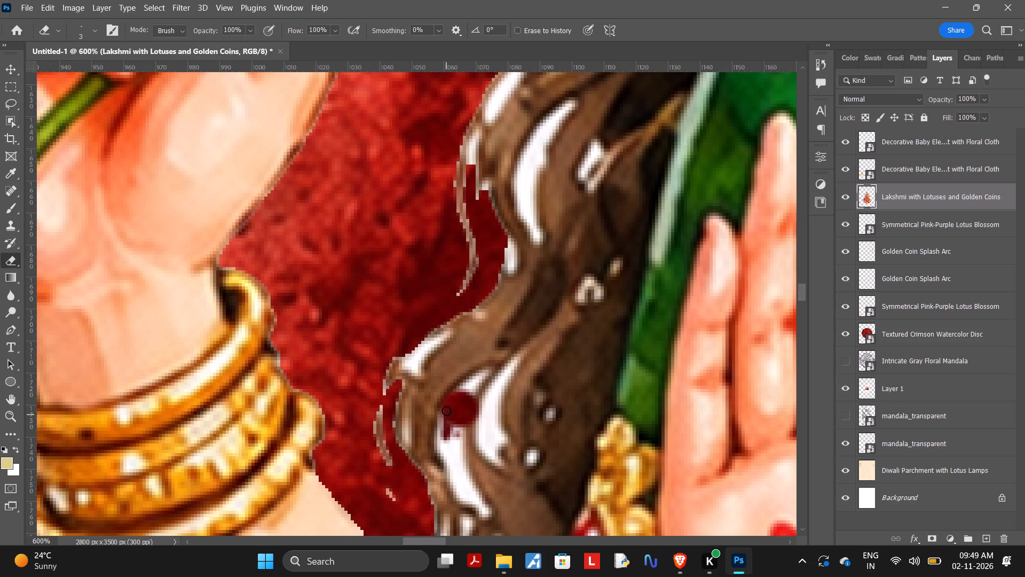
left_click_drag(446, 411, 468, 494)
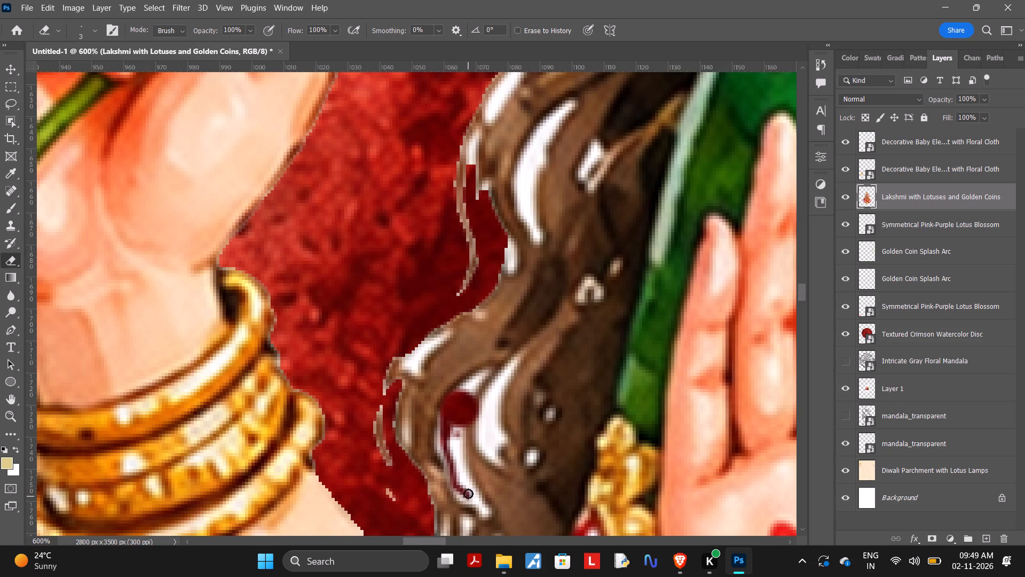
left_click_drag(468, 494, 453, 423)
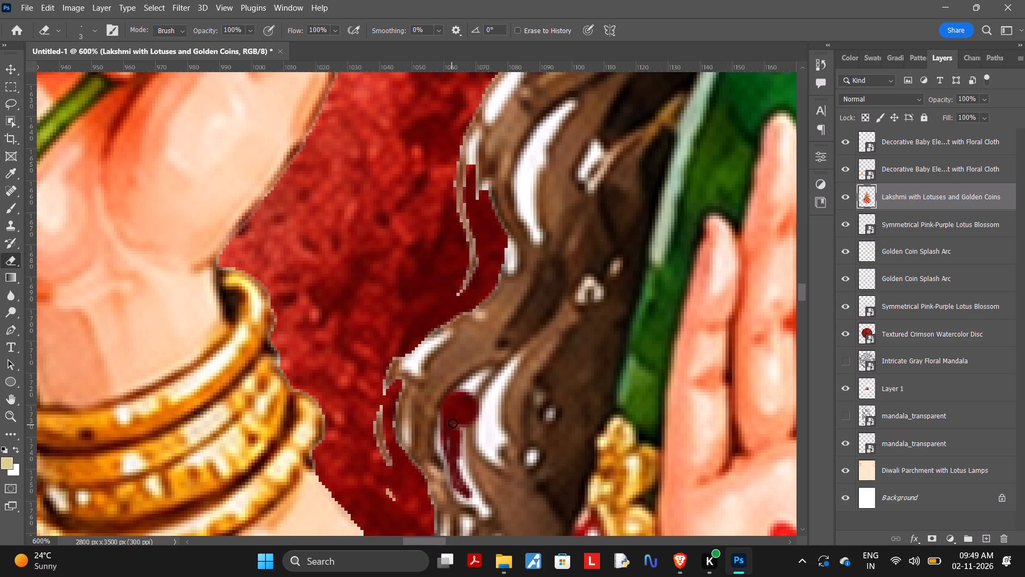
left_click_drag(453, 423, 460, 458)
left_click_drag(460, 458, 485, 510)
left_click_drag(485, 510, 466, 496)
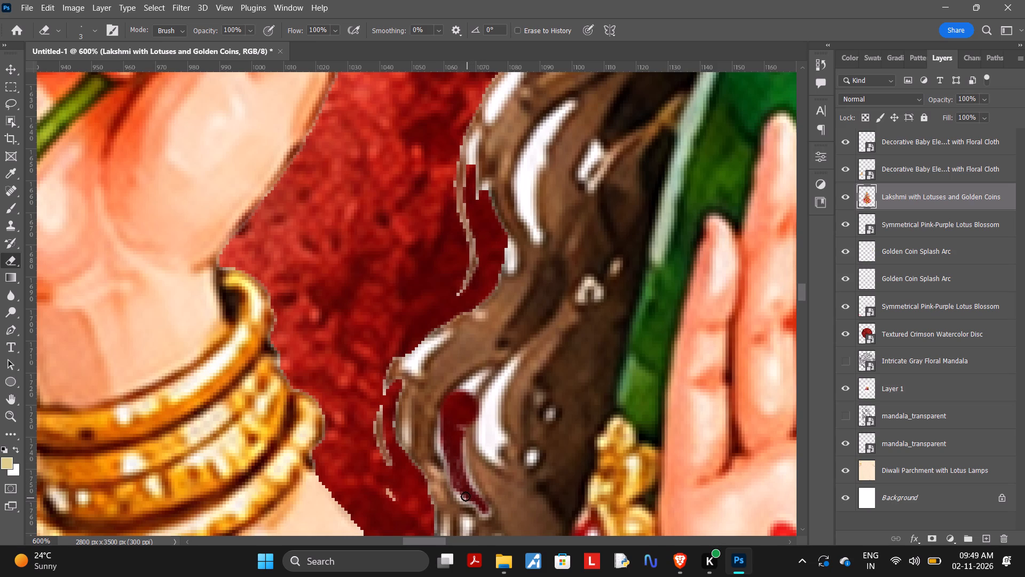
left_click_drag(466, 496, 461, 493)
Erase the white highlights along the hair curl's outer edge facing the raised palm, at the middle bulge and the notch above it.
left_click_drag(409, 350, 408, 353)
left_click_drag(408, 353, 416, 370)
left_click_drag(416, 370, 408, 361)
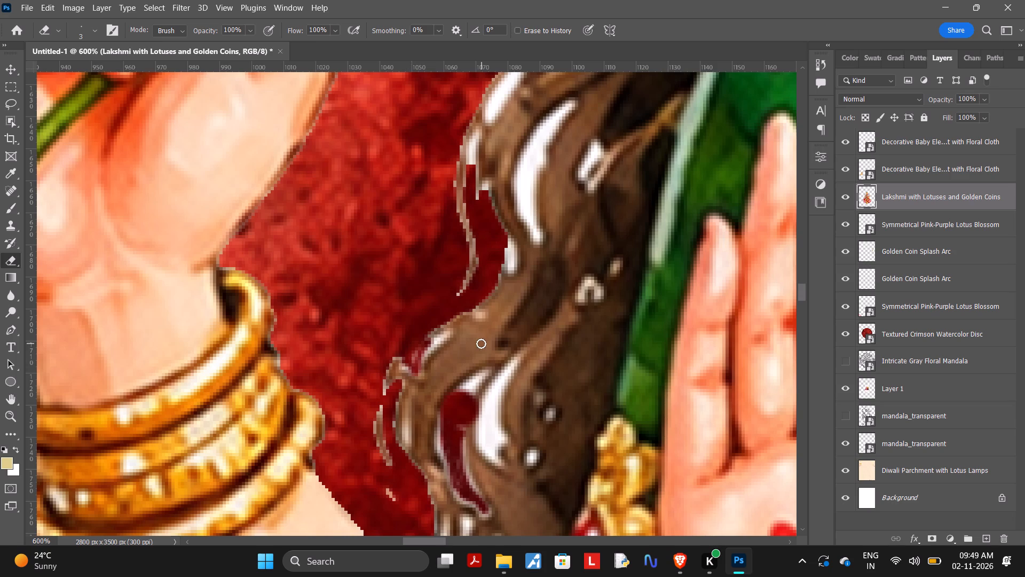
left_click_drag(436, 346, 435, 340)
left_click_drag(435, 340, 416, 362)
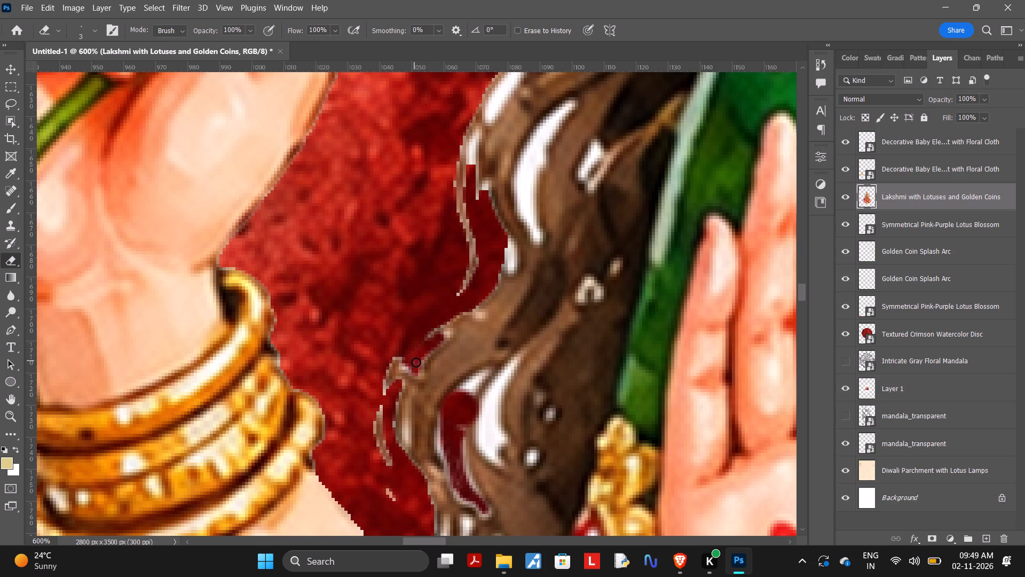
left_click_drag(416, 362, 414, 352)
left_click_drag(508, 257, 500, 234)
left_click_drag(500, 234, 492, 222)
Erase the remaining white highlights and pale edges around the already erased opening in the lower hair curl.
left_click_drag(465, 391, 487, 373)
left_click_drag(487, 373, 444, 426)
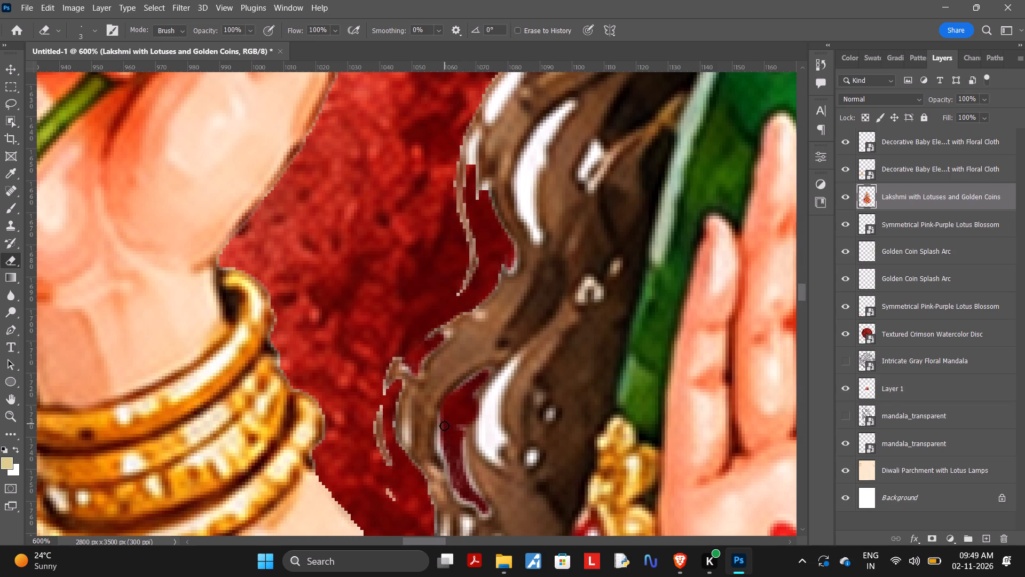
left_click_drag(444, 426, 438, 435)
left_click_drag(438, 435, 444, 421)
left_click_drag(488, 410, 476, 410)
left_click_drag(476, 410, 503, 380)
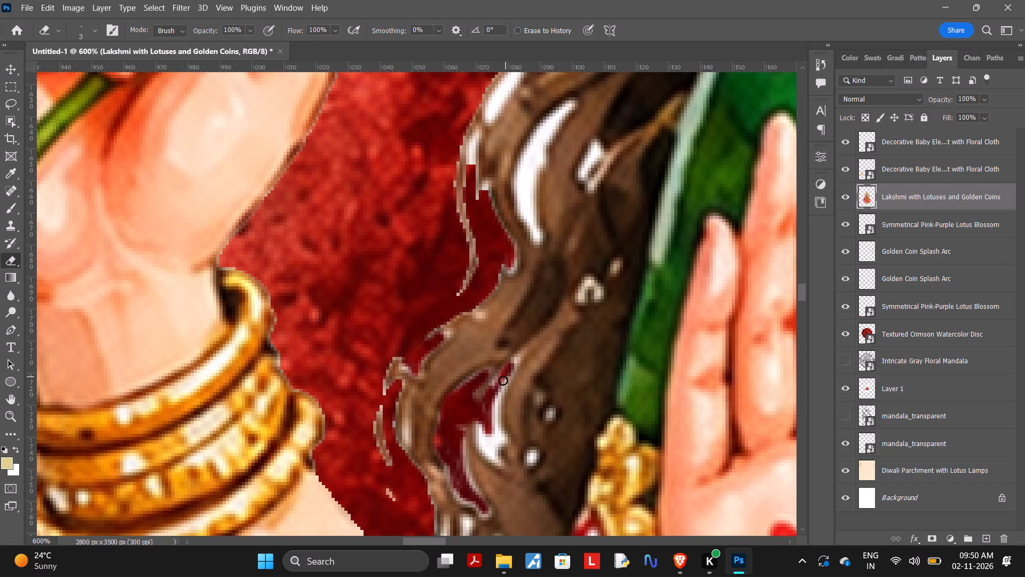
left_click_drag(503, 380, 494, 423)
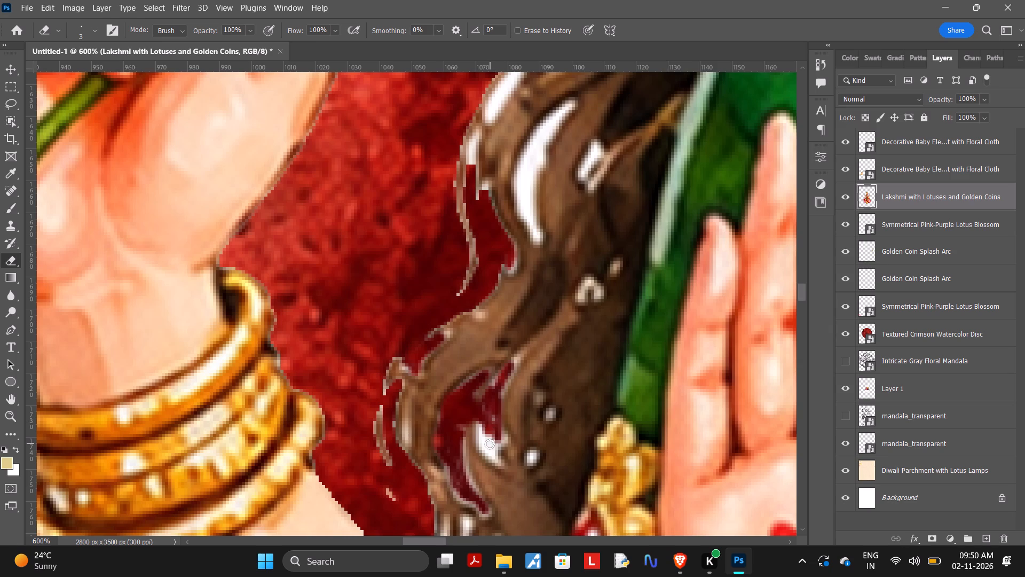
left_click_drag(490, 443, 494, 441)
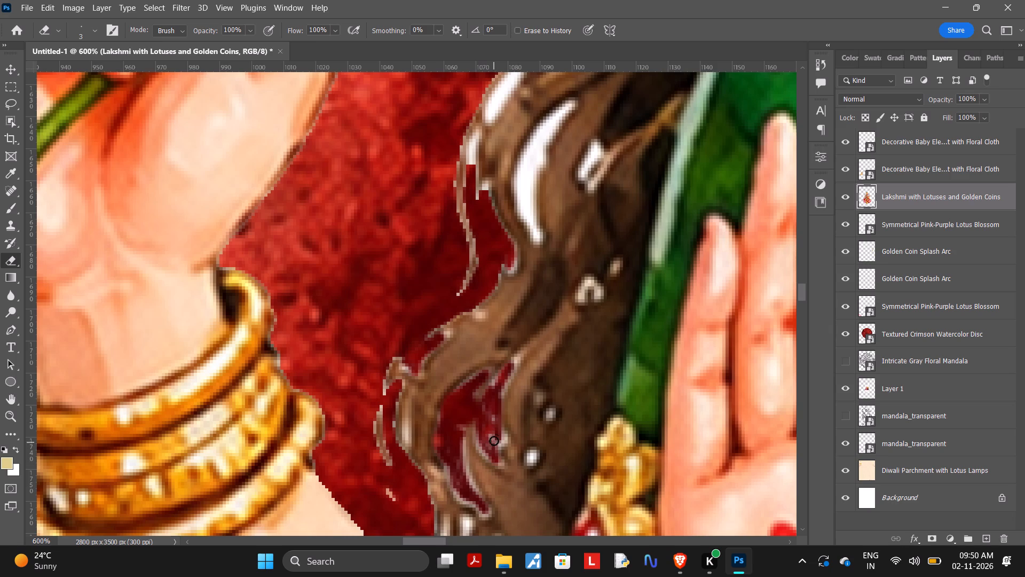
left_click_drag(494, 441, 493, 445)
left_click_drag(493, 445, 515, 359)
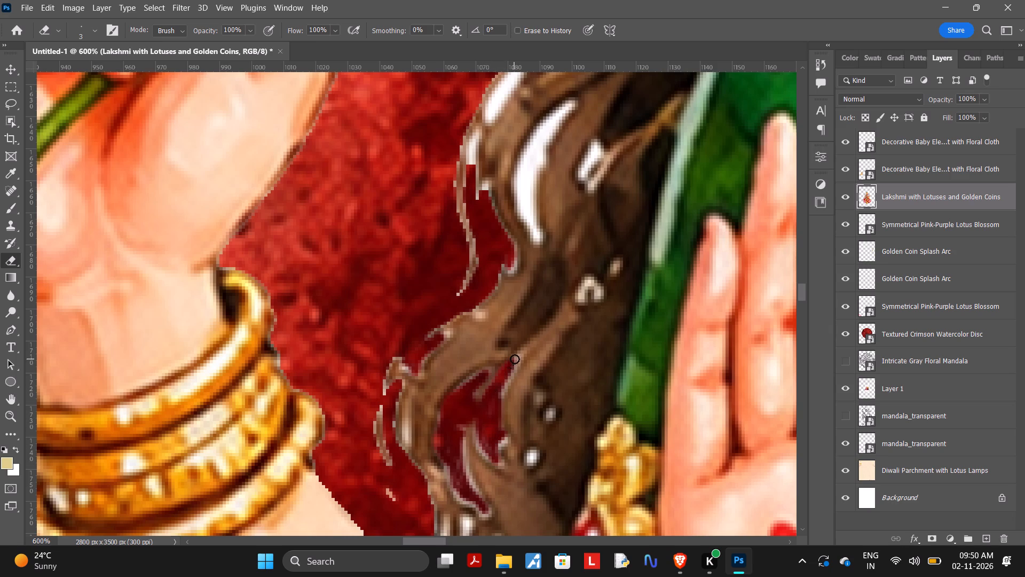
left_click_drag(515, 359, 439, 424)
left_click_drag(439, 424, 441, 433)
Erase the long white crescent highlight in the upper hair curl, including its pale borders on both sides.
left_click_drag(575, 103, 565, 108)
left_click_drag(565, 108, 565, 102)
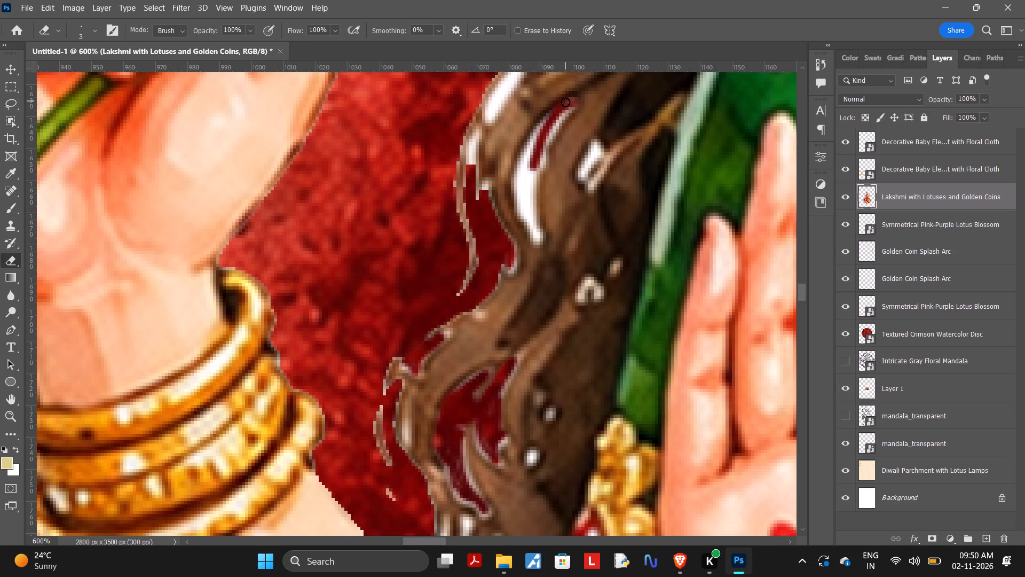
left_click_drag(565, 102, 531, 152)
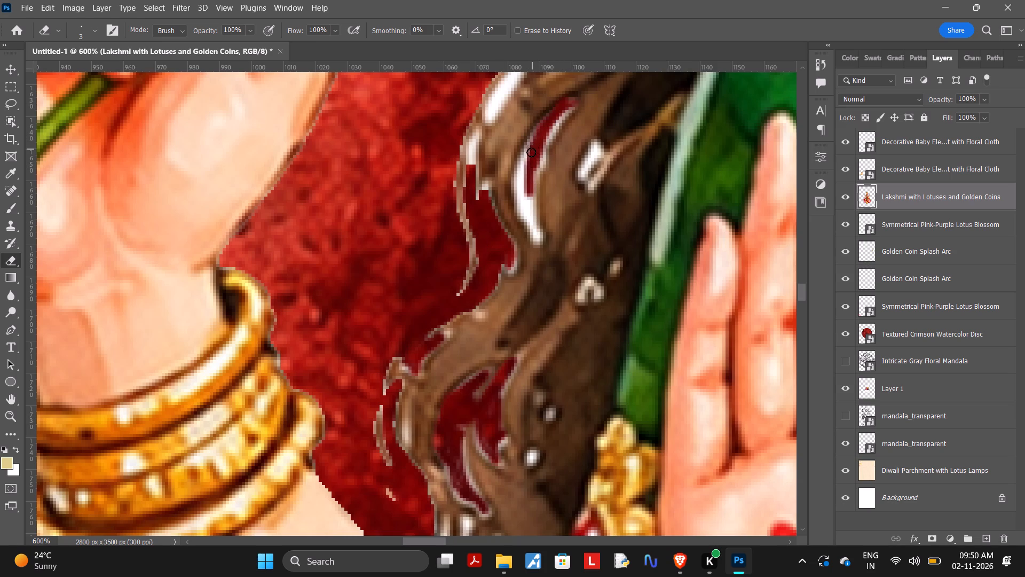
left_click_drag(531, 152, 534, 236)
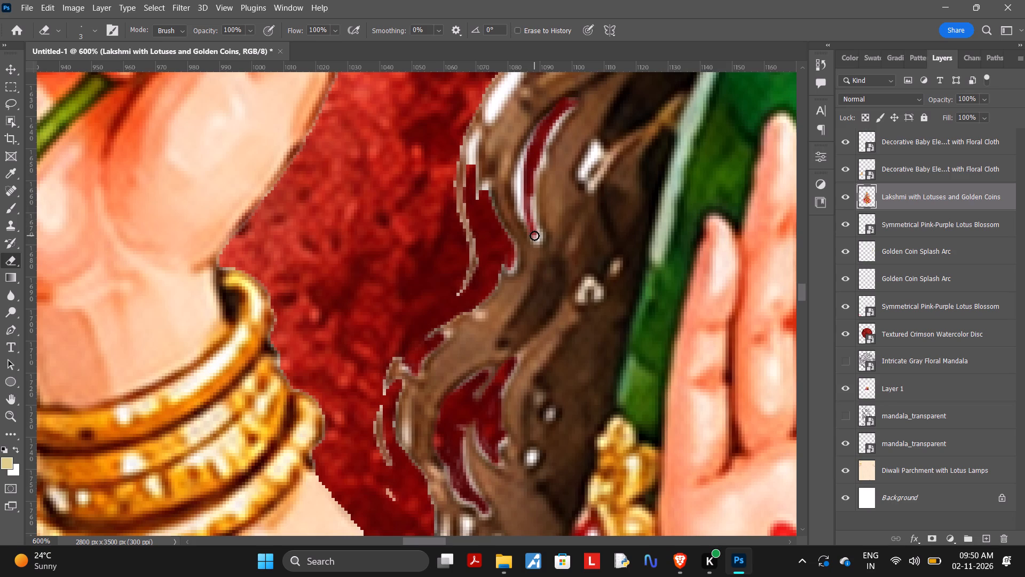
left_click_drag(534, 236, 535, 173)
left_click_drag(535, 173, 570, 110)
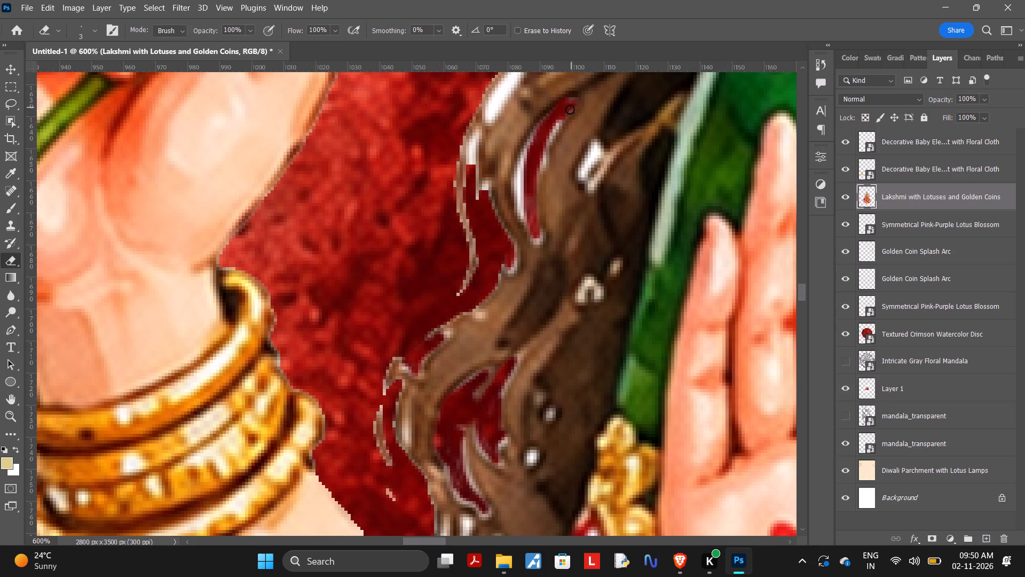
left_click_drag(570, 110, 538, 175)
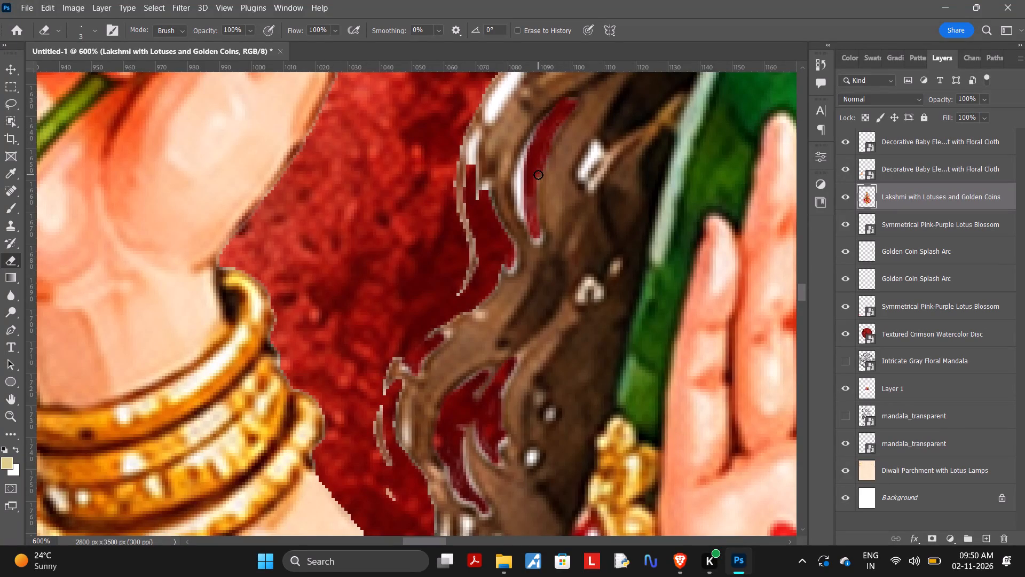
left_click_drag(538, 175, 525, 155)
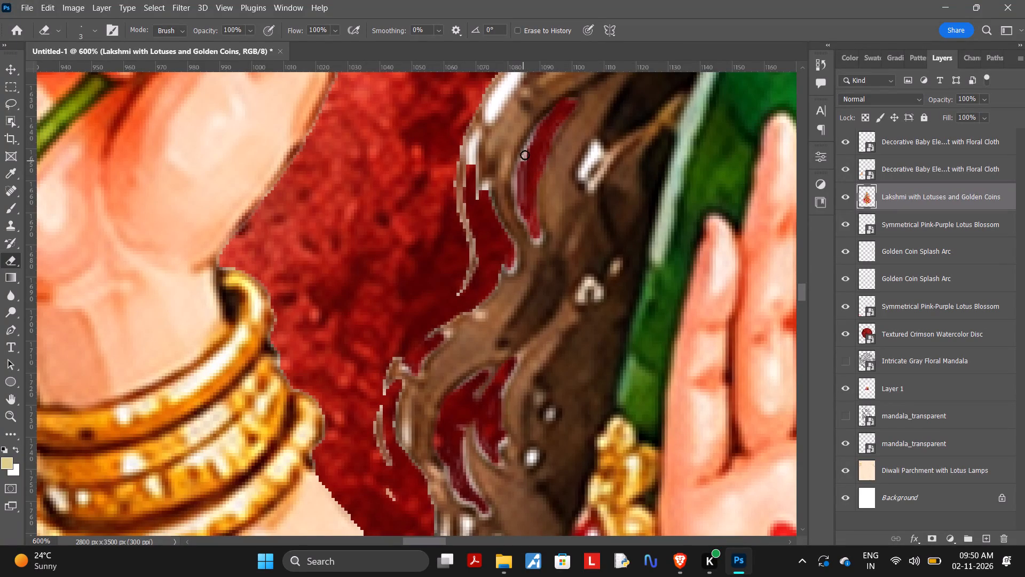
left_click_drag(525, 155, 520, 190)
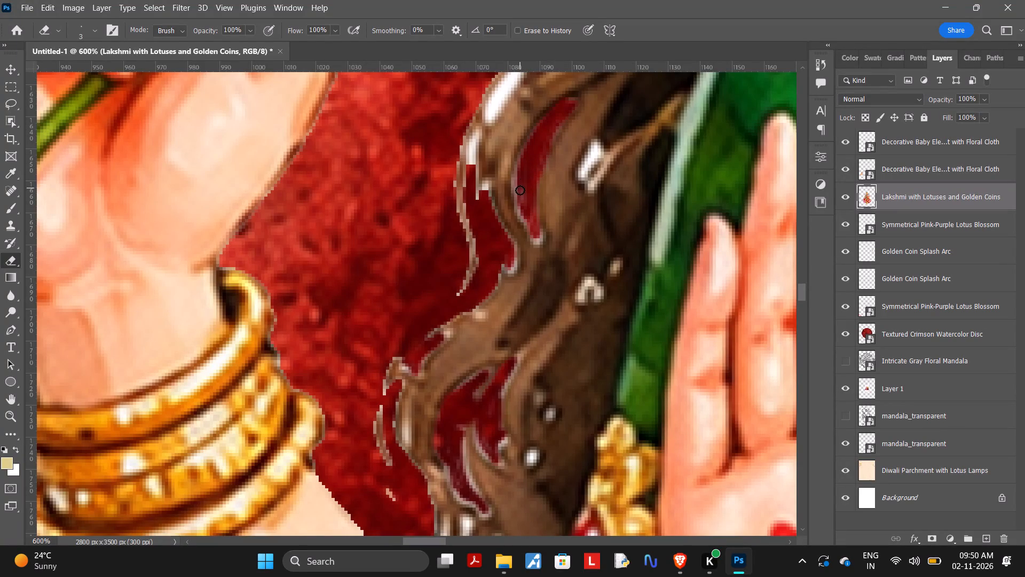
left_click_drag(520, 190, 527, 216)
Erase the small white highlight patches and dots in the darker hair between the curl and the green cloth.
left_click_drag(579, 175, 589, 157)
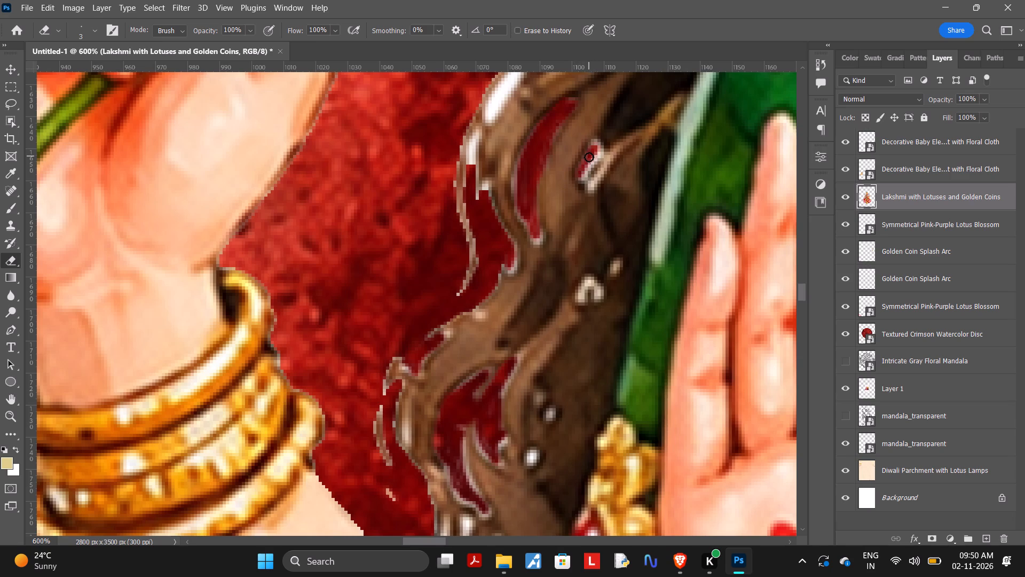
left_click_drag(589, 157, 594, 159)
left_click_drag(594, 159, 595, 145)
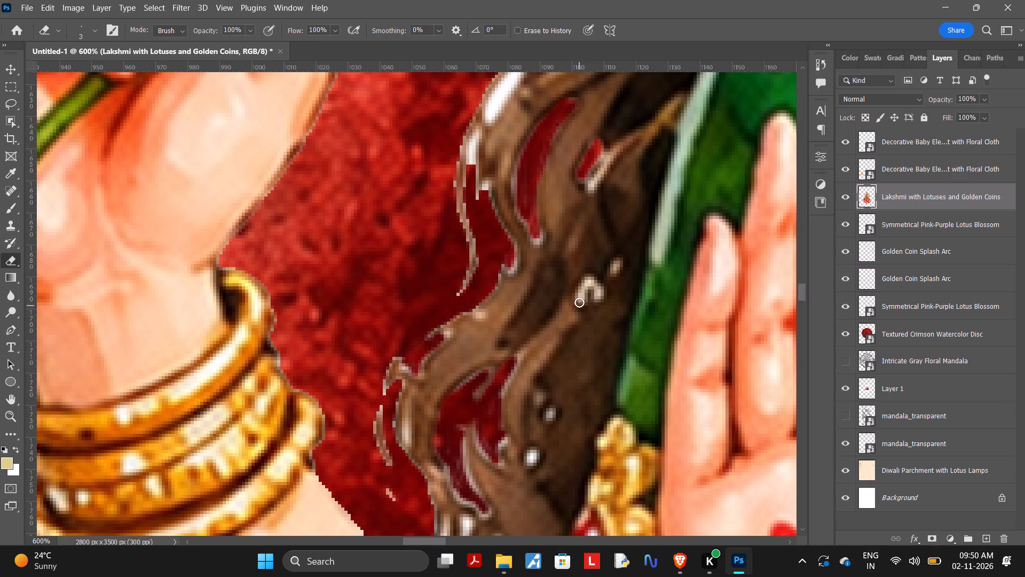
left_click(580, 298)
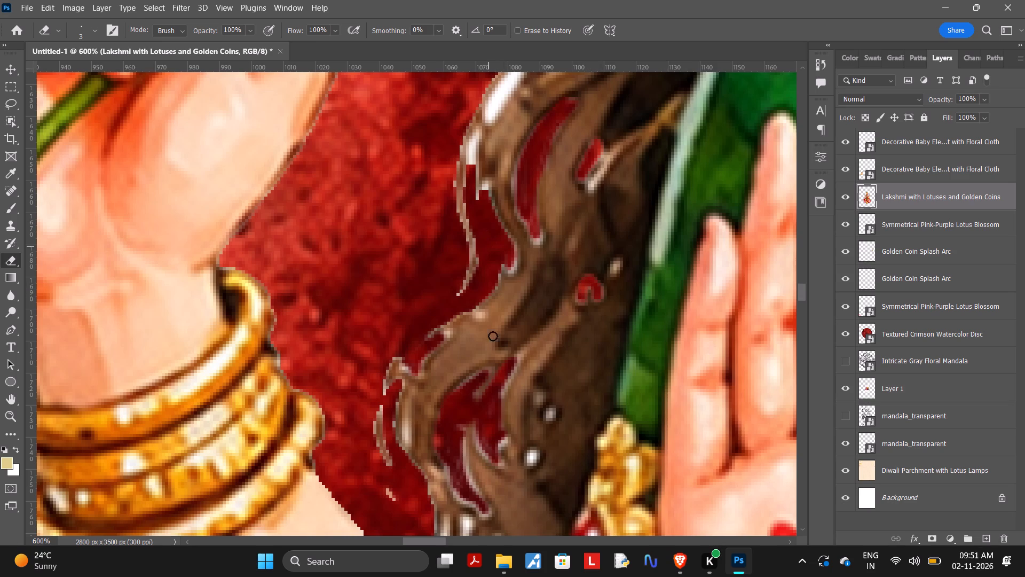
left_click(531, 462)
left_click(552, 416)
Erase the white patch at the bottom of the hair, where it meets the bangled forearm, including its pale upper edge.
scroll(485, 475, "down", 3)
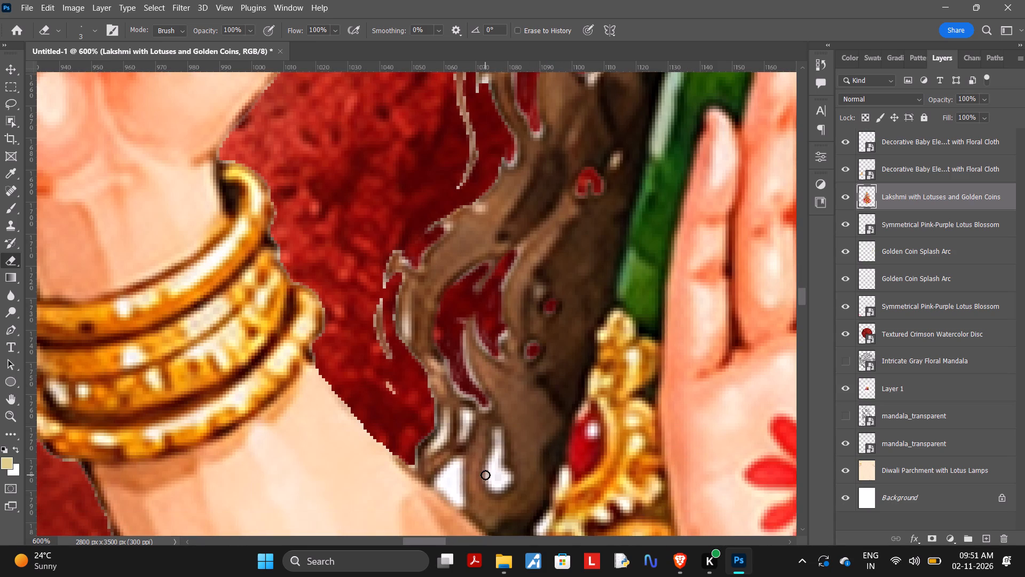
left_click_drag(444, 486, 460, 504)
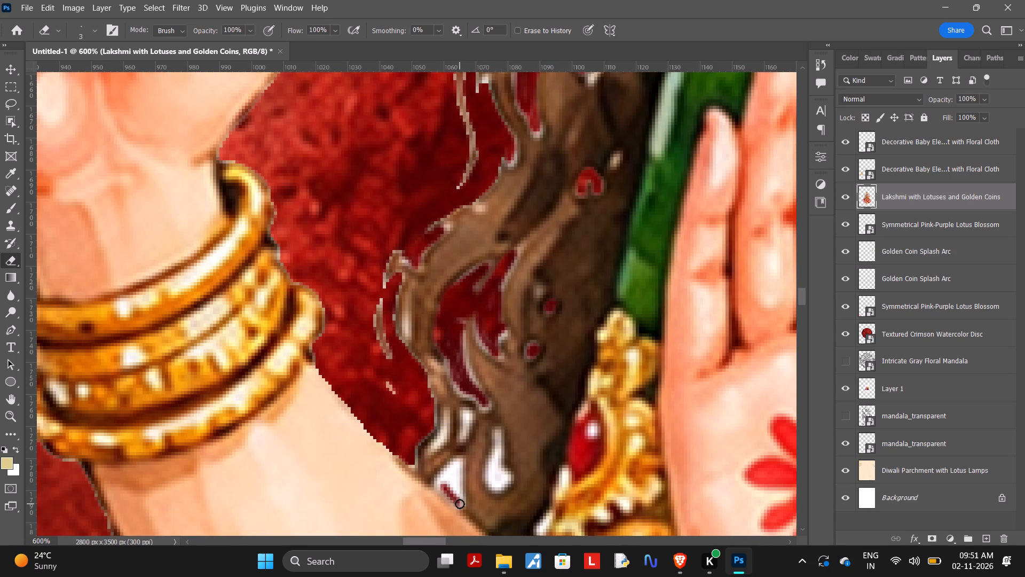
left_click_drag(460, 504, 458, 462)
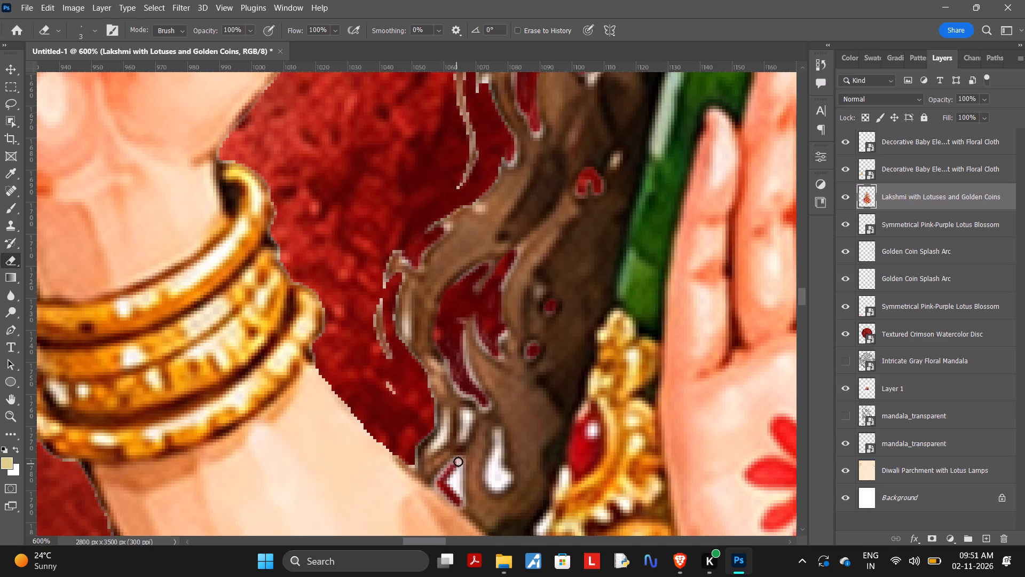
left_click_drag(458, 462, 452, 478)
left_click_drag(452, 478, 450, 471)
left_click_drag(450, 471, 456, 467)
Erase the teardrop-shaped white highlight in the lower hair between the forearm and the gold armlet, along with its pale edges.
left_click_drag(500, 433, 505, 482)
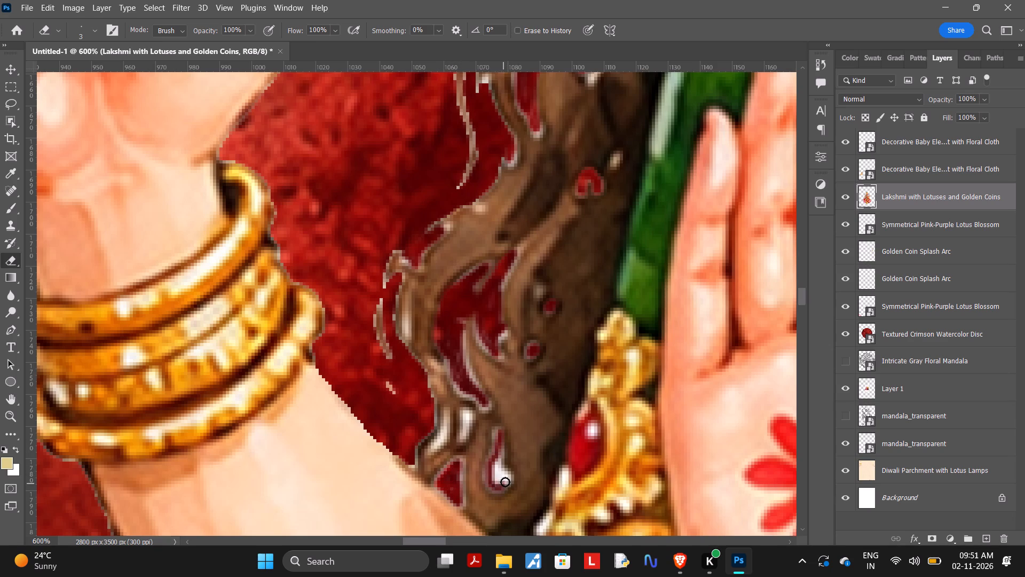
left_click_drag(505, 482, 500, 465)
left_click_drag(500, 465, 500, 461)
left_click_drag(500, 461, 490, 468)
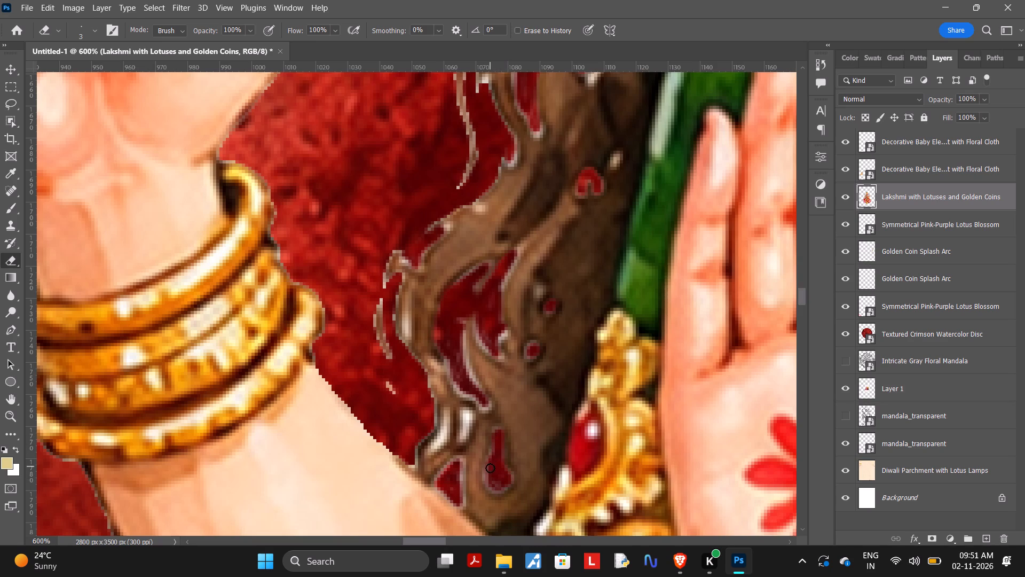
left_click_drag(490, 468, 509, 475)
left_click_drag(509, 475, 497, 476)
Erase the two narrow pale highlights in the hair just above the cleared patch beside the forearm.
left_click_drag(467, 430, 464, 419)
left_click_drag(464, 419, 462, 434)
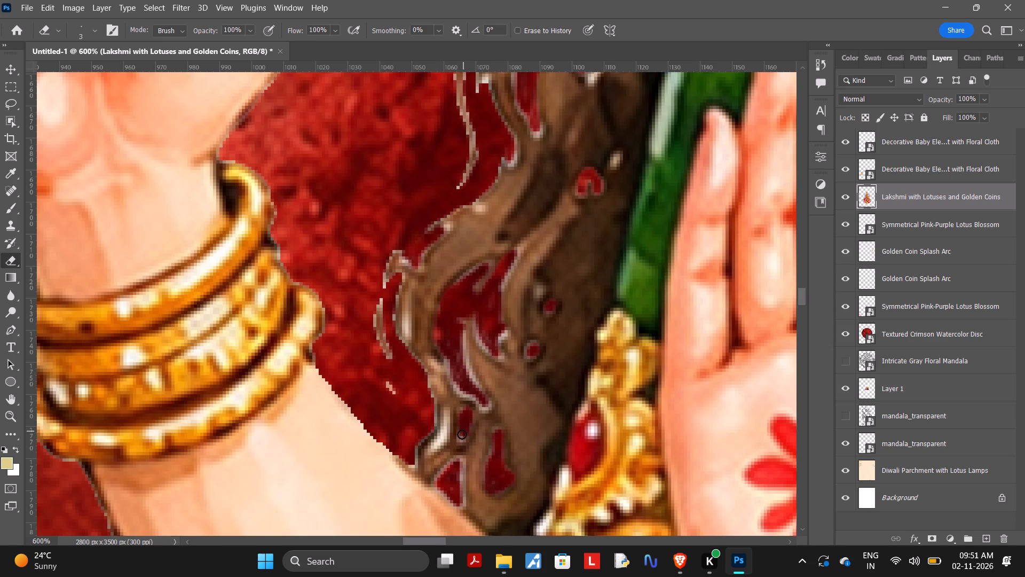
left_click_drag(462, 434, 462, 439)
left_click_drag(462, 439, 459, 433)
left_click(431, 451)
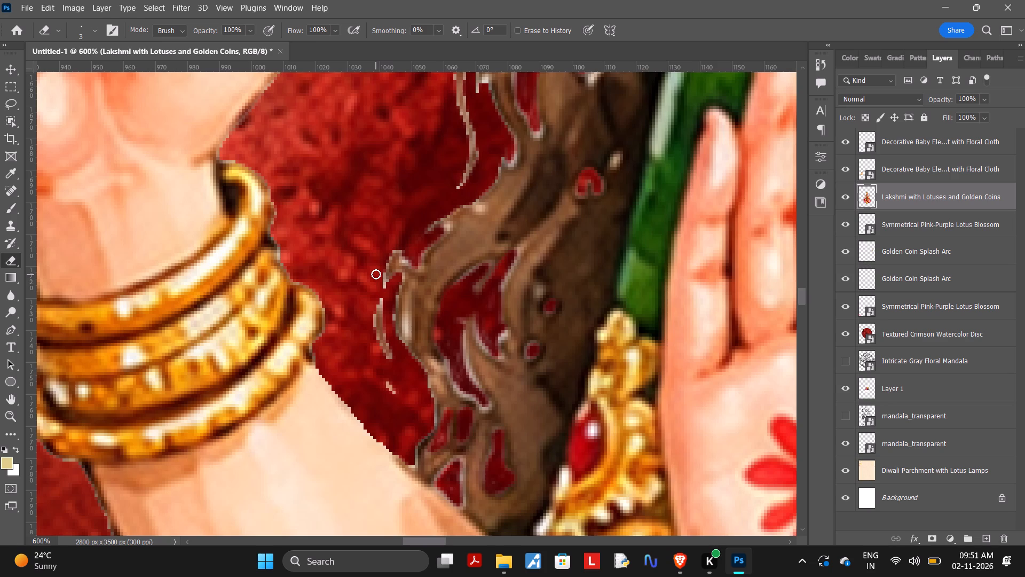
Add the horizontal text "happy" in the cream area just above the red disc, between the hanging lotus lamps.
key("ctrl+minus")
key("ctrl+minus")
key("ctrl+minus")
key("ctrl+minus")
key("ctrl+minus")
key("ctrl+minus")
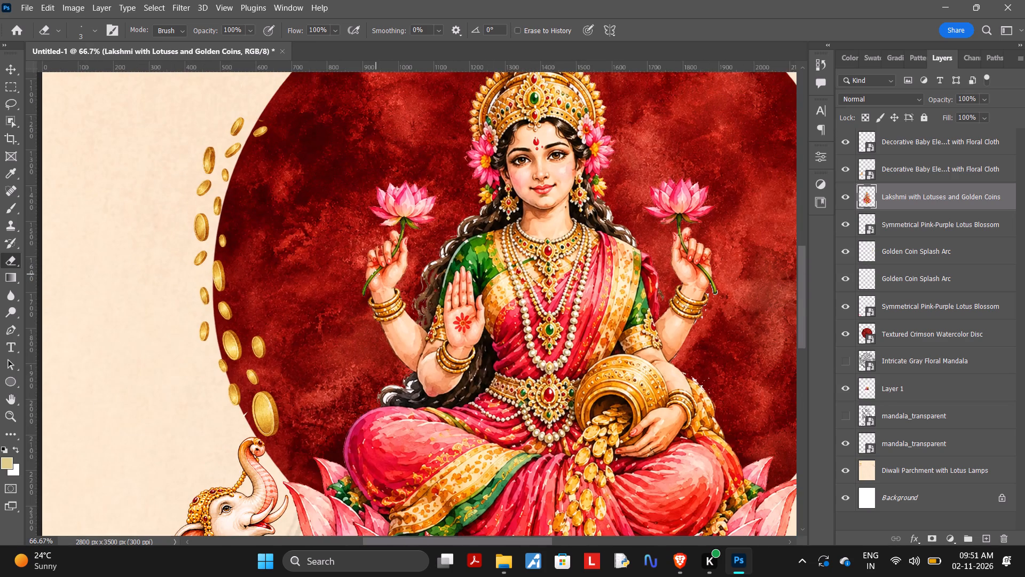
key("ctrl+minus")
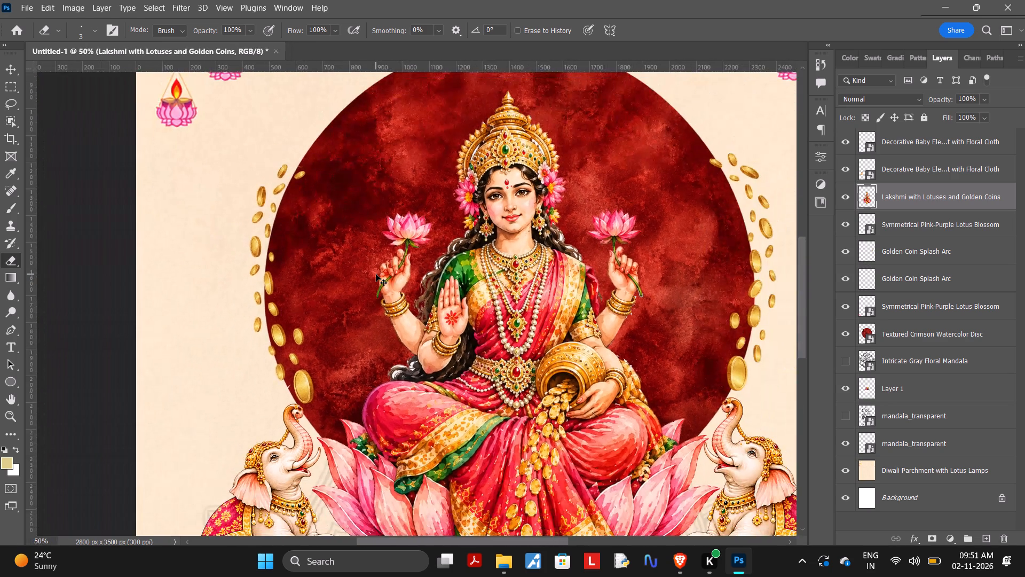
key("ctrl+minus")
key("ctrl+minus")
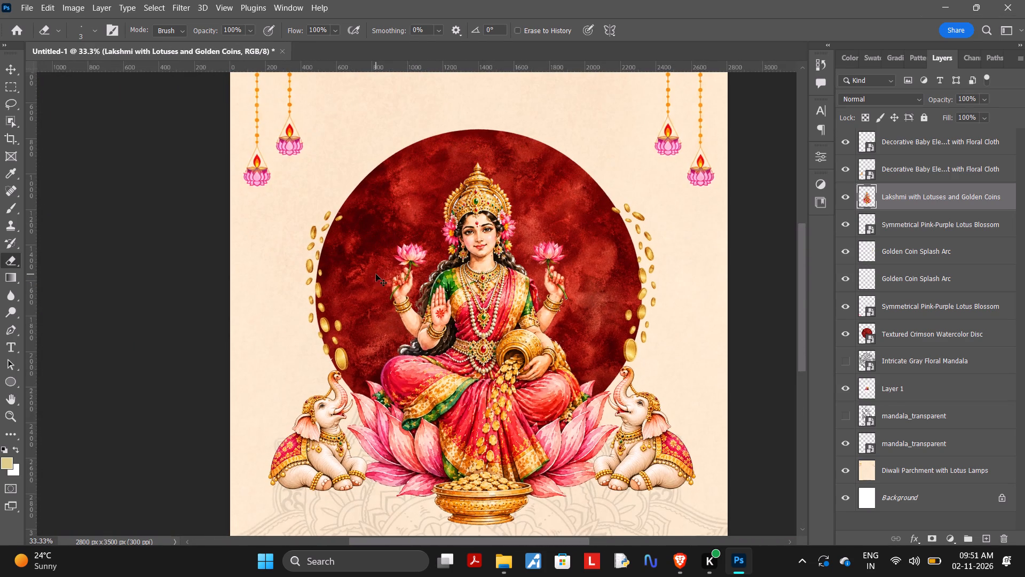
scroll(376, 274, "down", 1)
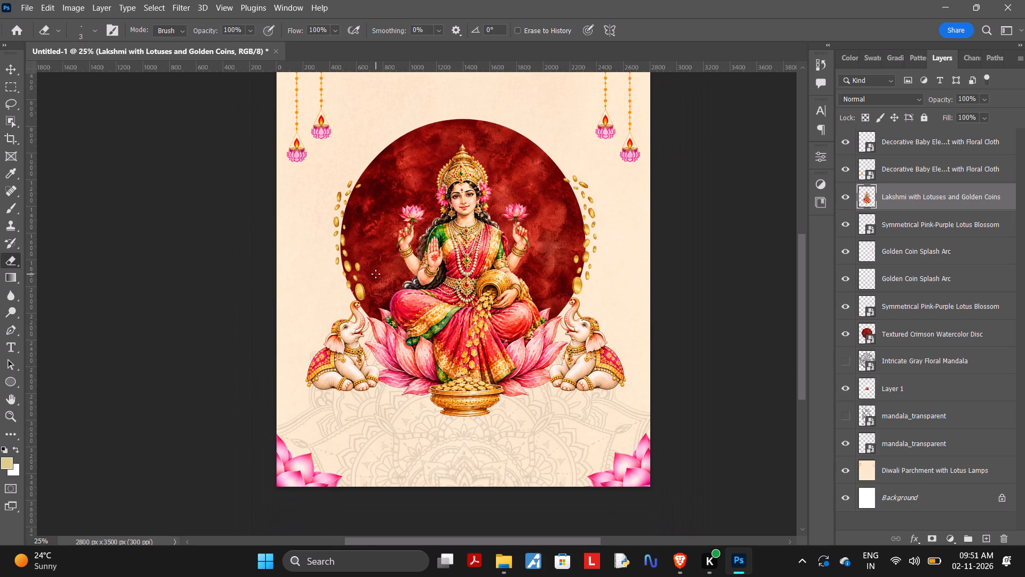
scroll(376, 274, "up", 1)
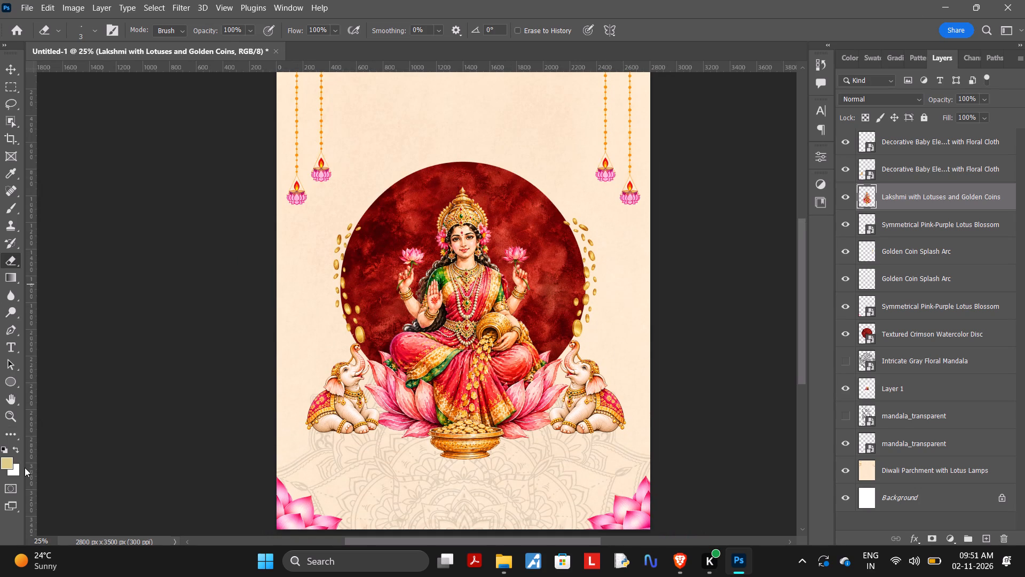
left_click(5, 349)
left_click(368, 100)
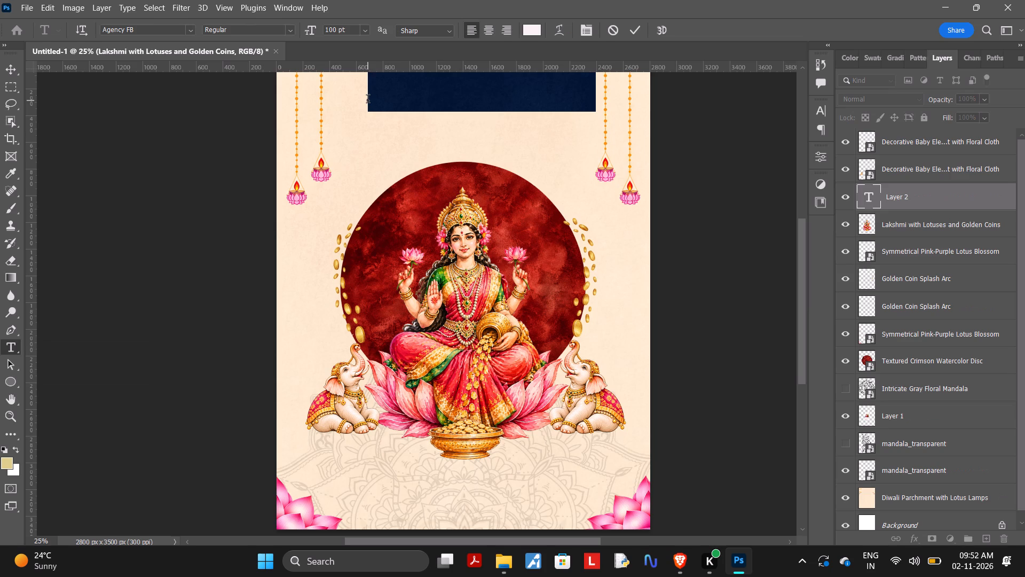
double_click(533, 104)
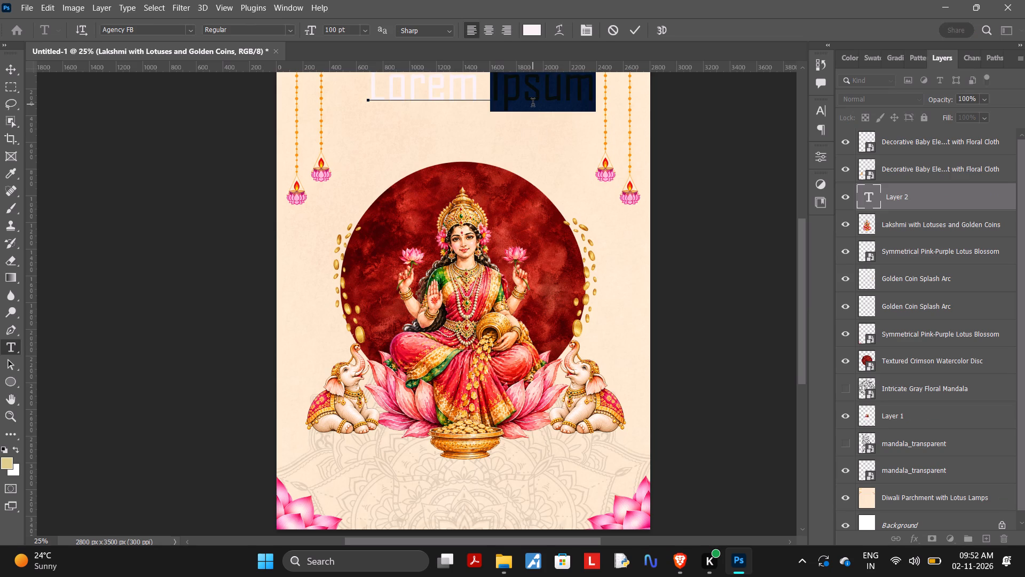
key("BackSpace")
key("BackSpace")
key("BackSpace")
key("BackSpace")
key("BackSpace")
key("BackSpace")
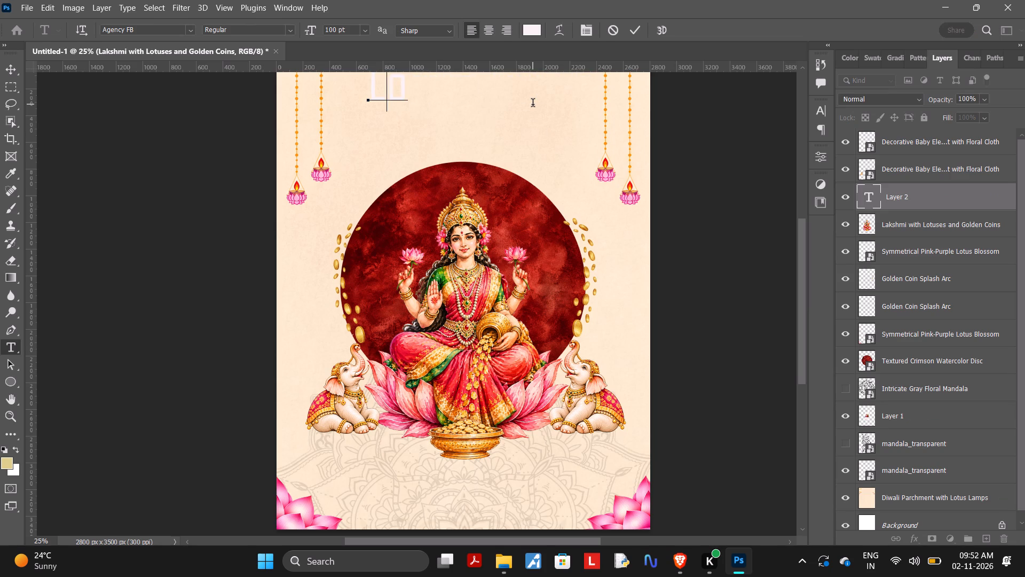
key("BackSpace")
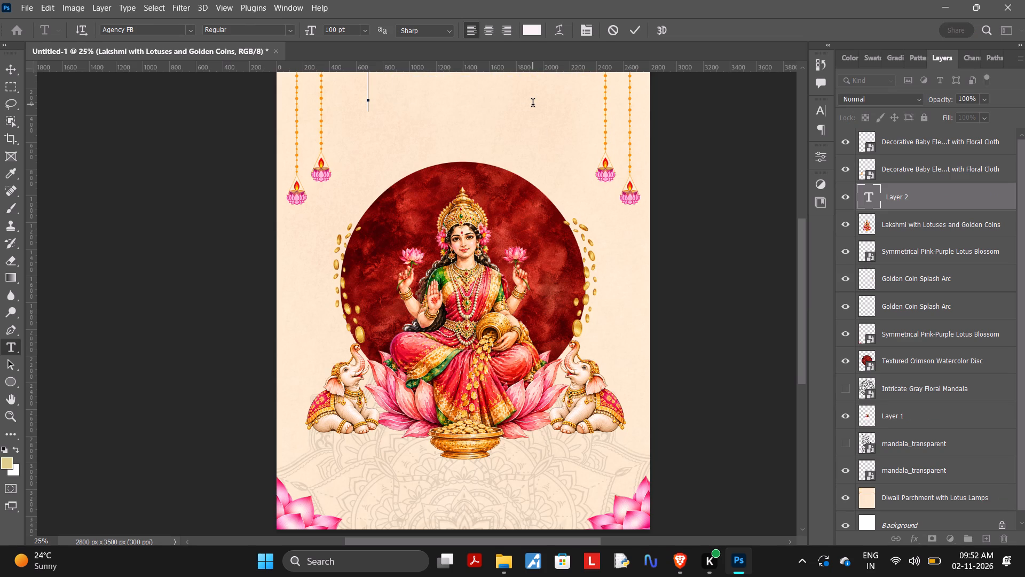
type("ha")
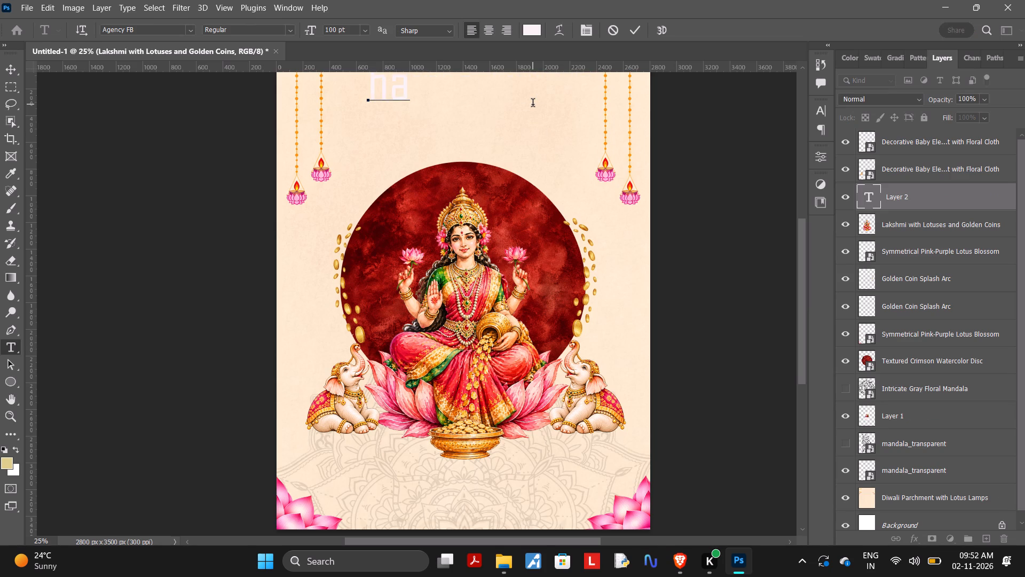
type("ppy")
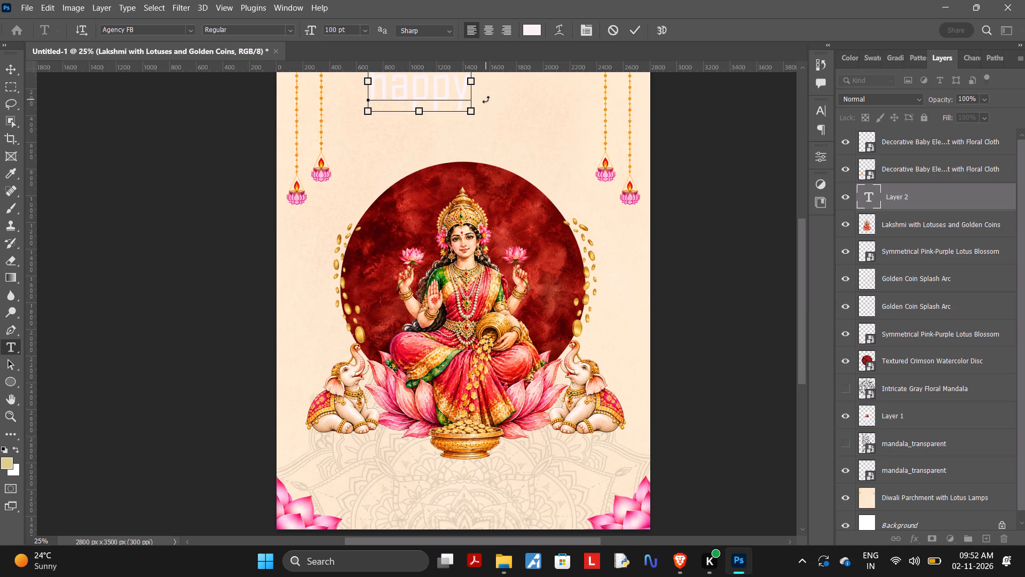
left_click_drag(452, 92, 450, 138, "ctrl")
Browse the installed fonts for a typeface for the "happy" text.
left_click(190, 33)
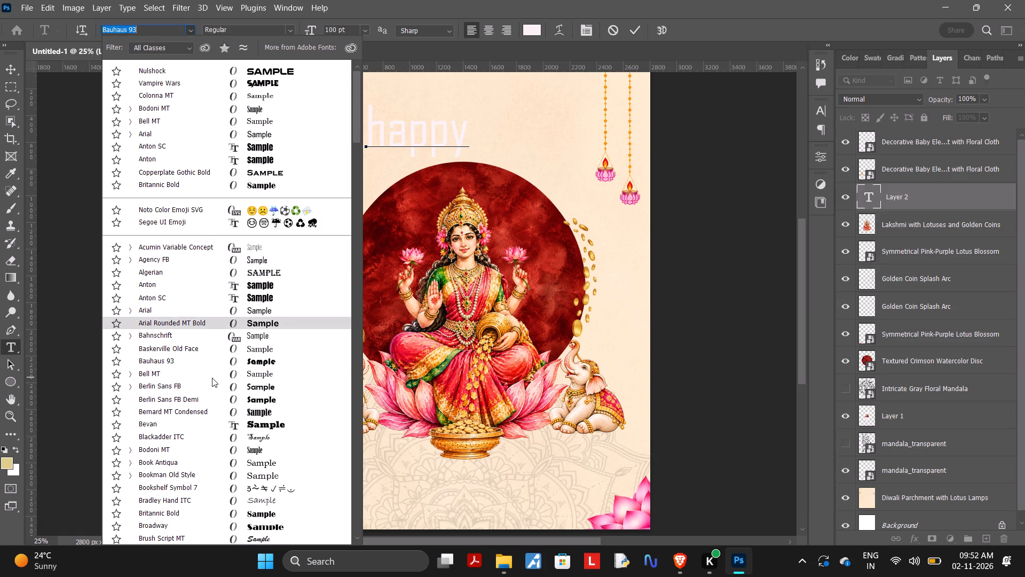
scroll(212, 378, "down", 3)
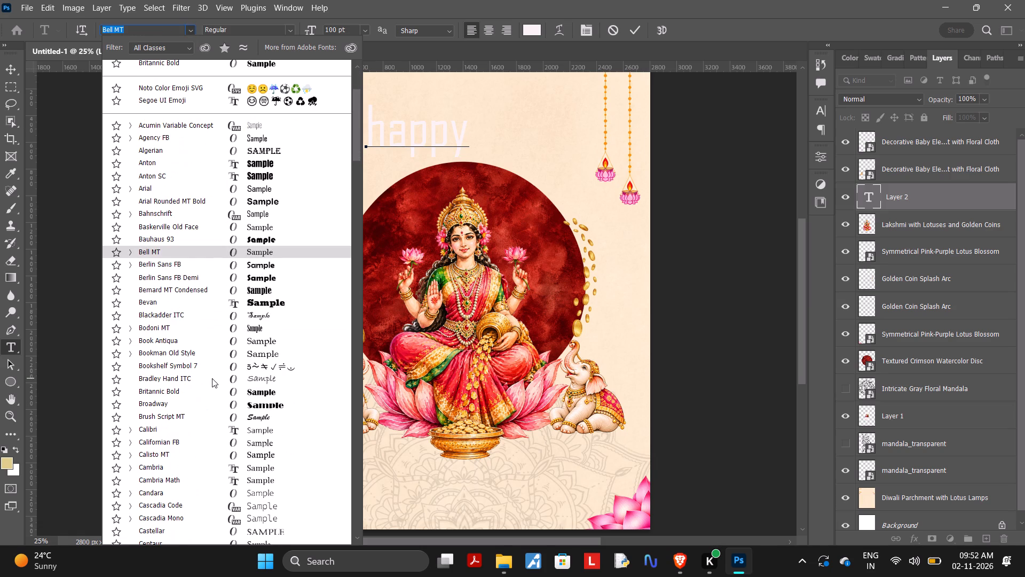
scroll(212, 378, "down", 13)
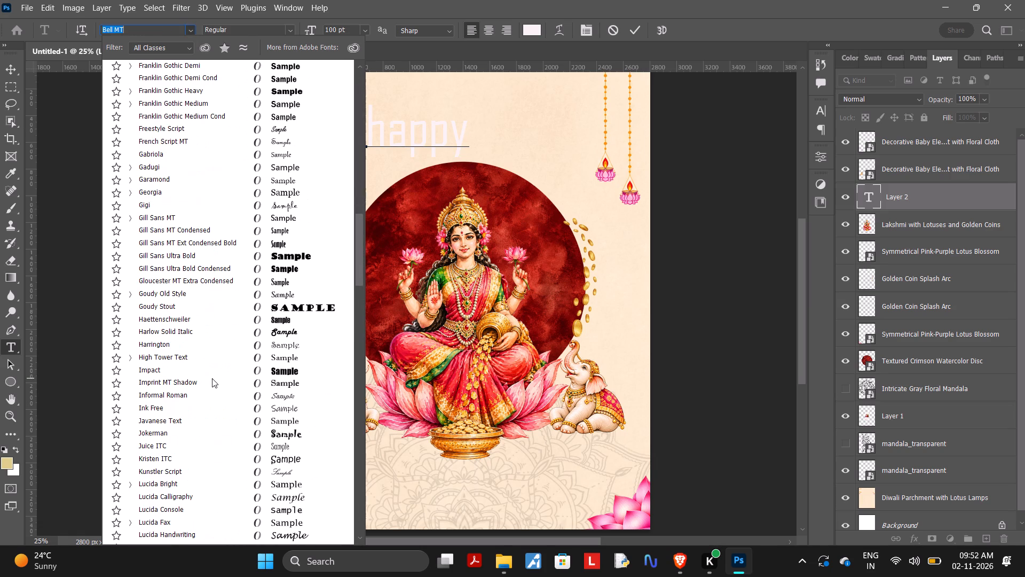
scroll(212, 378, "down", 2)
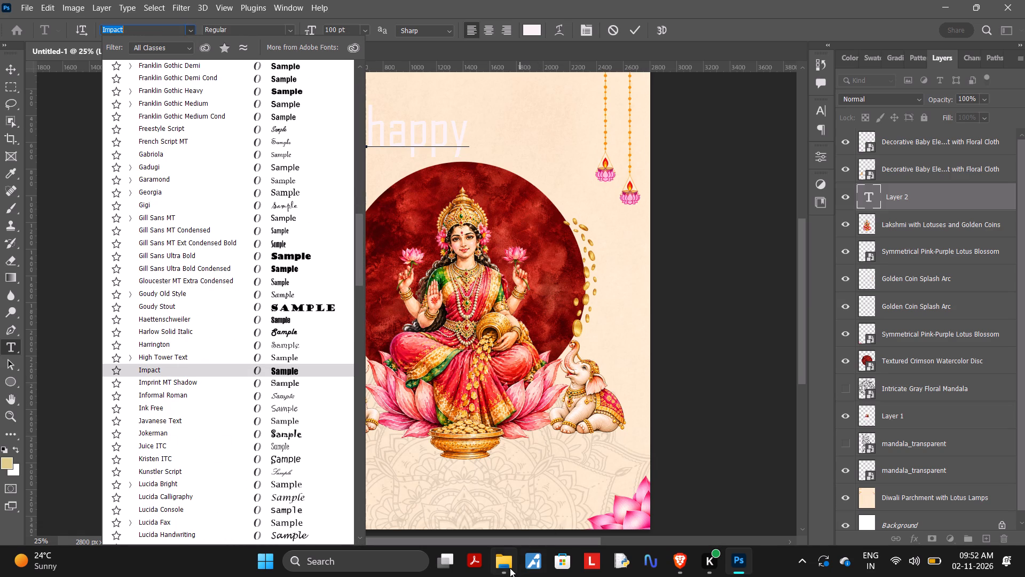
Check the font archives in New folder on drive D in File Explorer, and return to Photoshop.
left_click(510, 569)
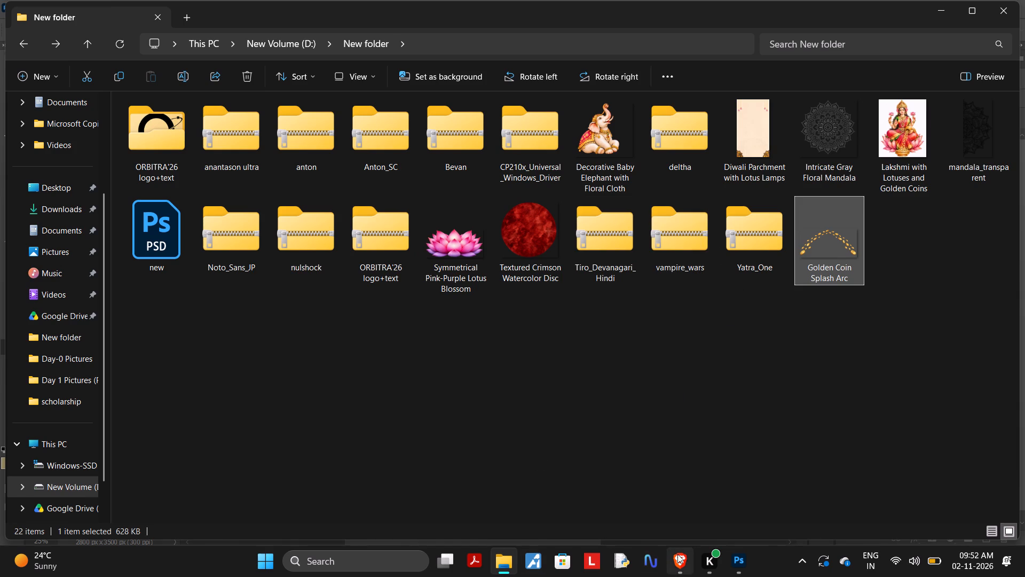
left_click(728, 574)
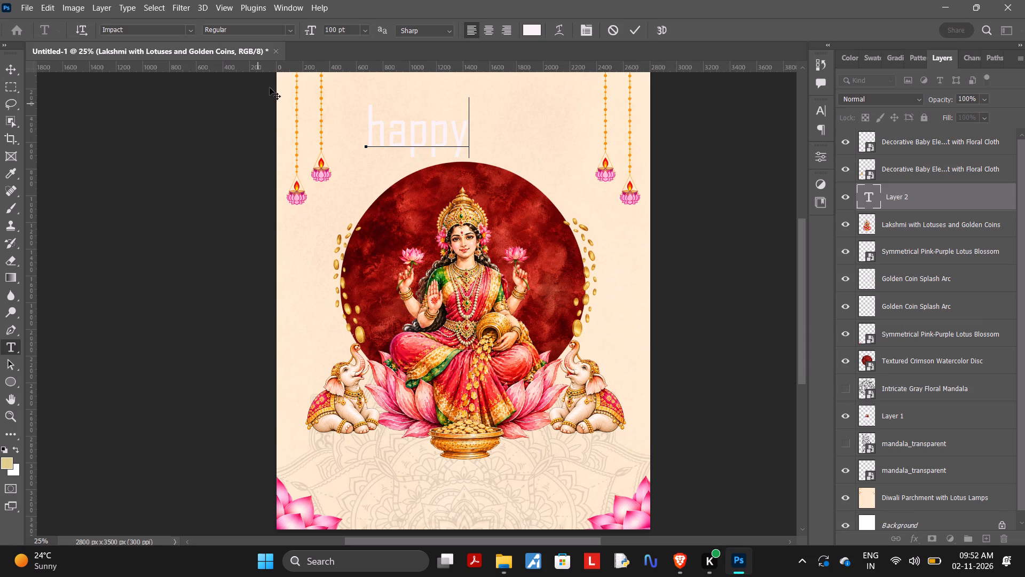
Search the installed fonts by the letter "d" and browse the matches for a typeface for the "happy" text.
left_click(187, 30)
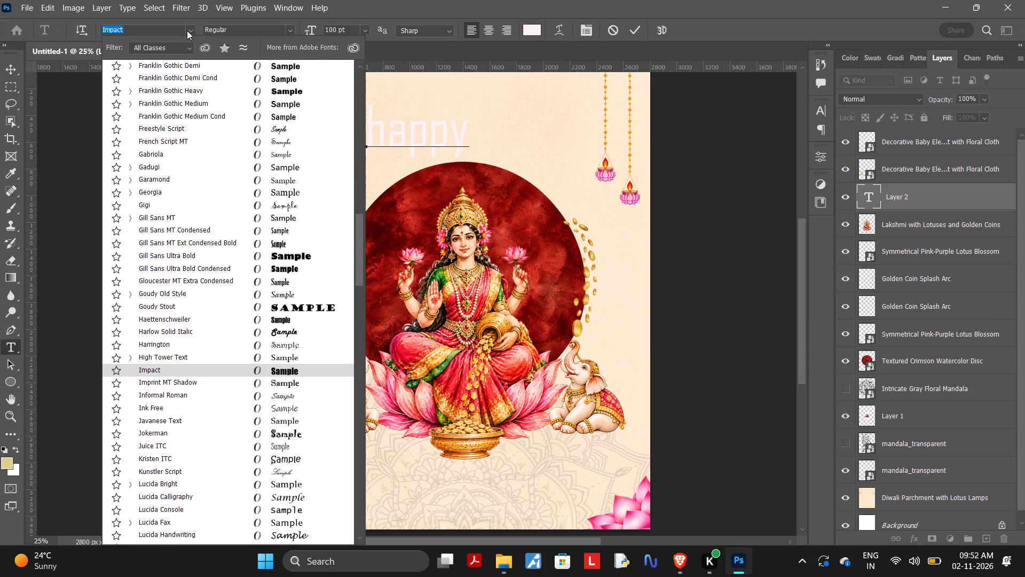
key("BackSpace")
key("d")
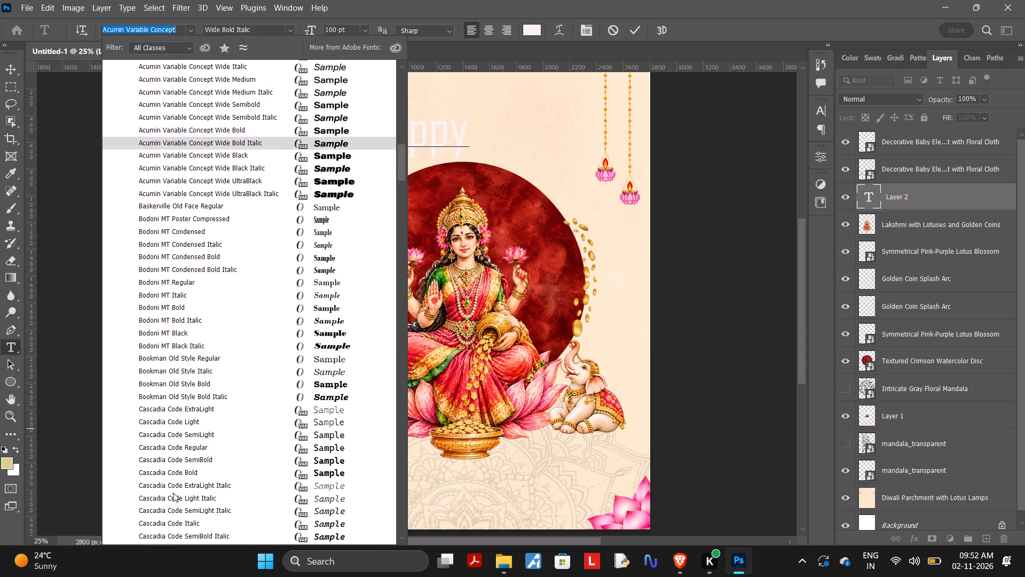
scroll(224, 254, "down", 1)
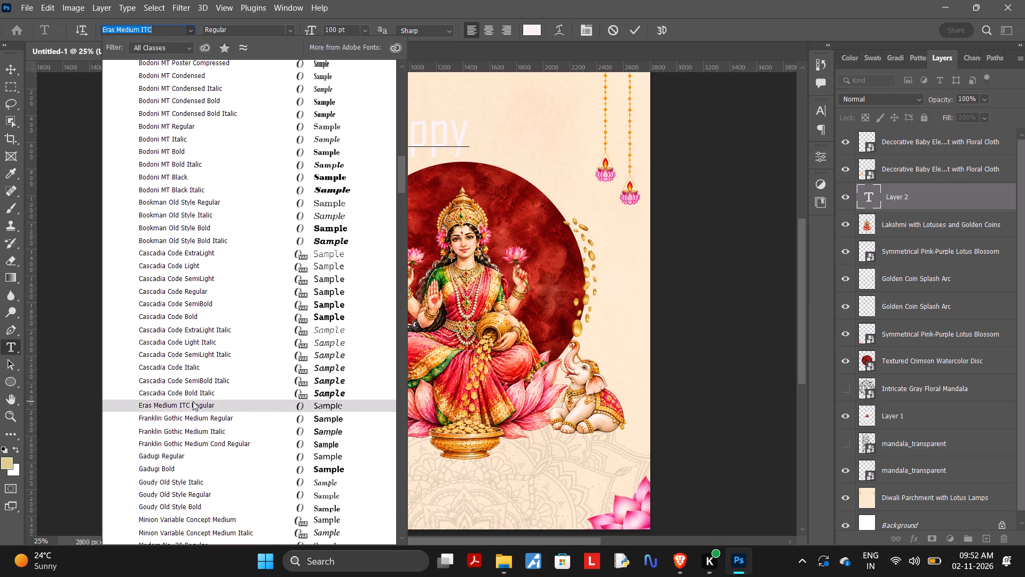
scroll(193, 401, "down", 20)
scroll(193, 401, "down", 20)
scroll(193, 401, "down", 20)
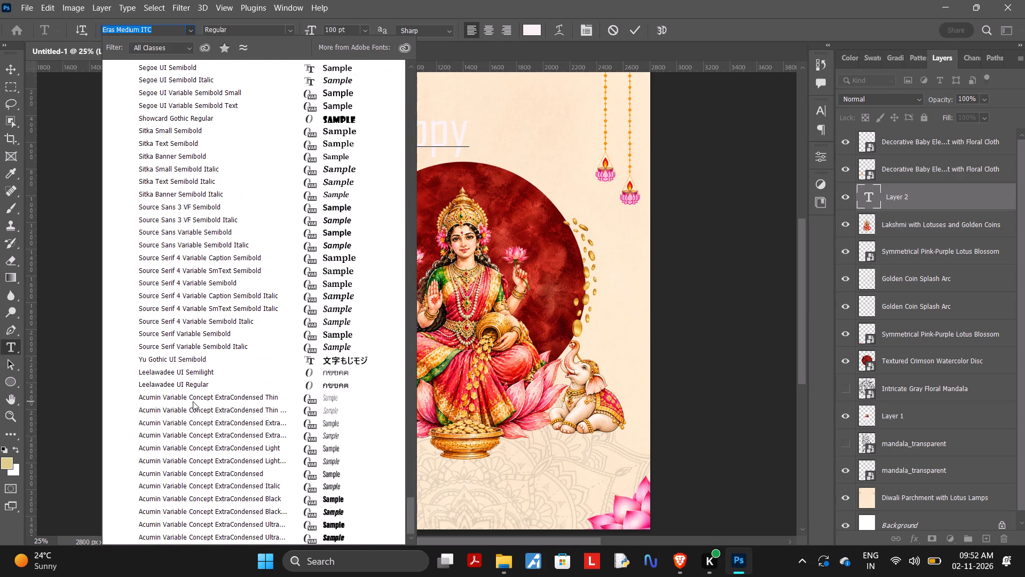
scroll(193, 401, "down", 20)
scroll(193, 401, "down", 20)
scroll(193, 401, "down", 5)
scroll(193, 401, "up", 14)
scroll(193, 401, "up", 20)
scroll(193, 401, "up", 5)
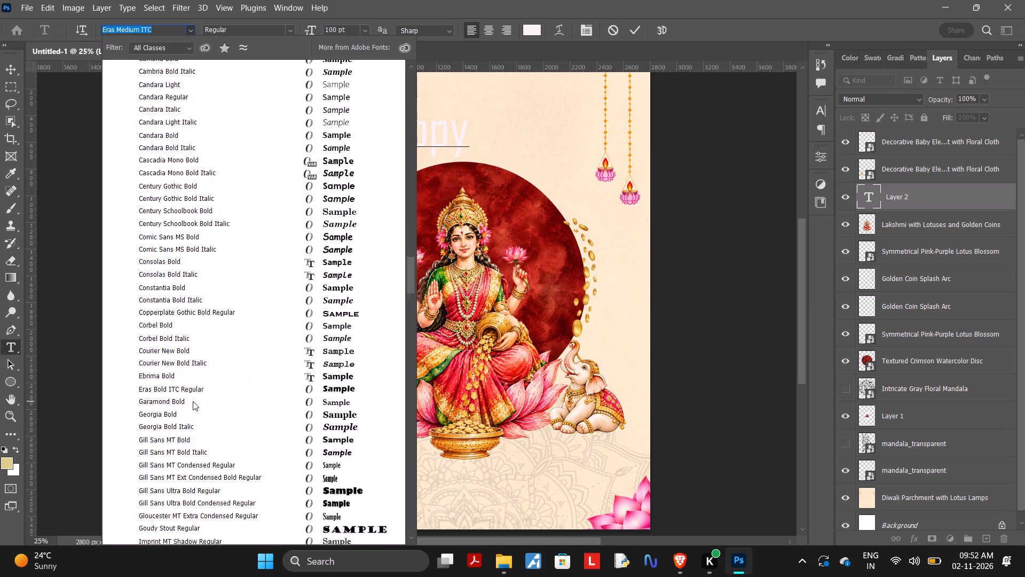
scroll(193, 401, "up", 20)
scroll(193, 401, "up", 20)
scroll(193, 401, "up", 20)
scroll(193, 401, "up", 11)
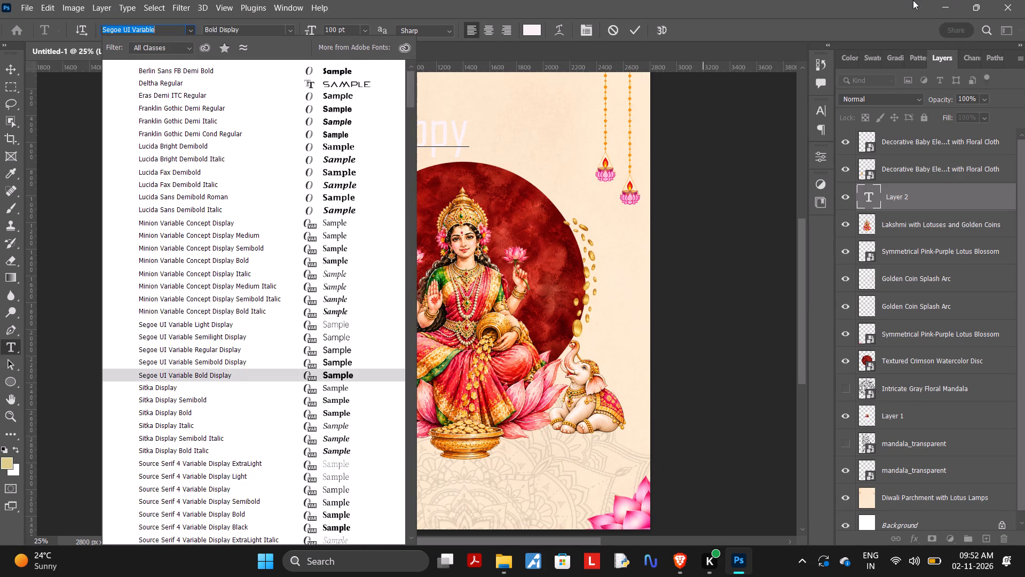
left_click(1023, 0)
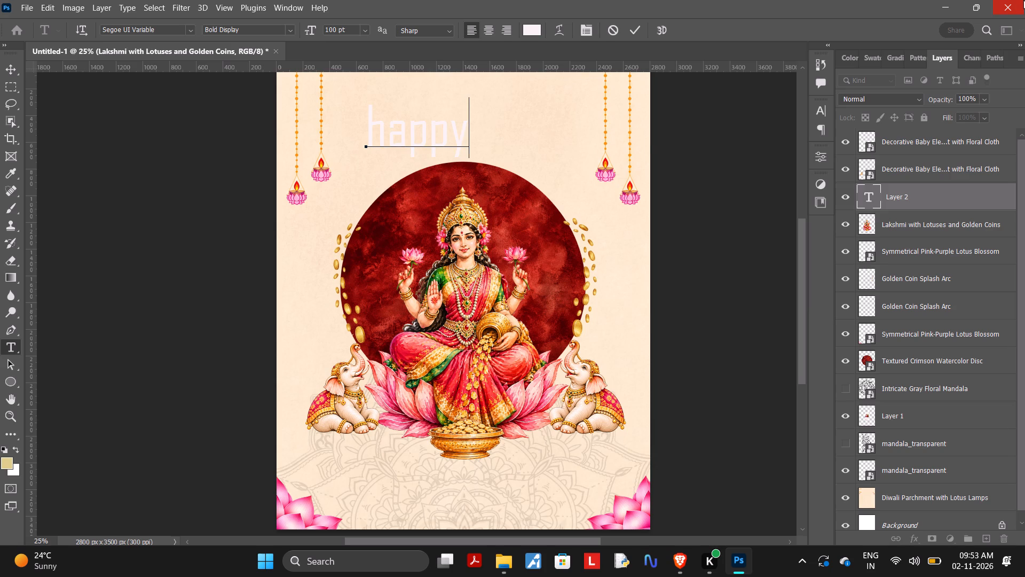
Delete all the letters of the "happy" text above the red disc and discard its text layer.
key("BackSpace")
key("BackSpace")
key("BackSpace")
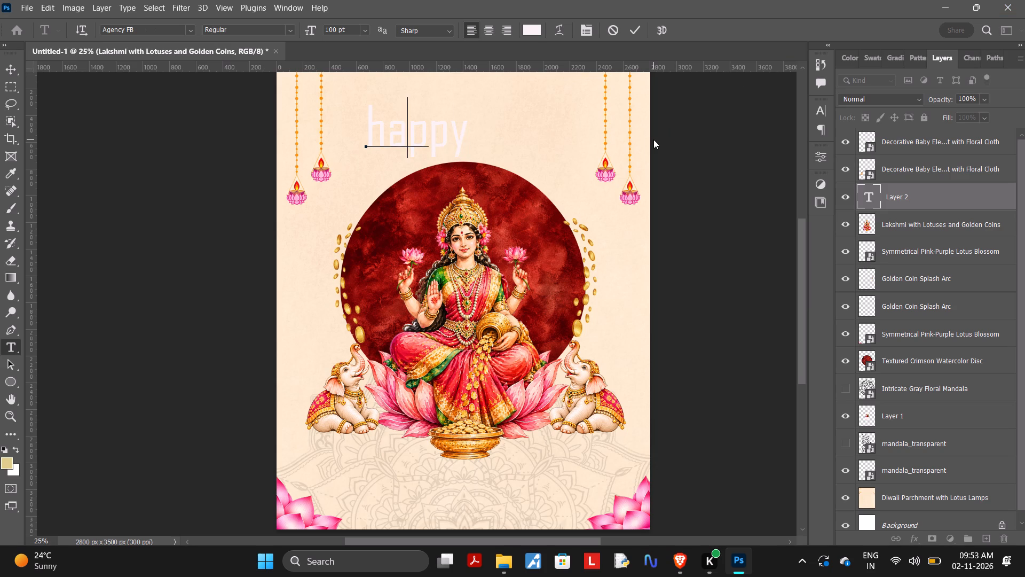
key("BackSpace")
key("BackSpace")
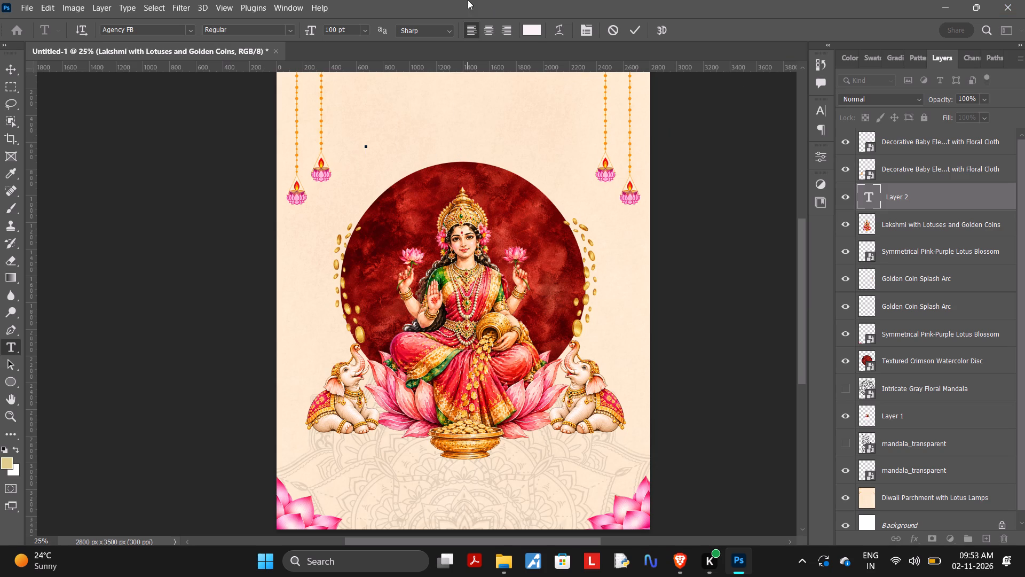
left_click(609, 32)
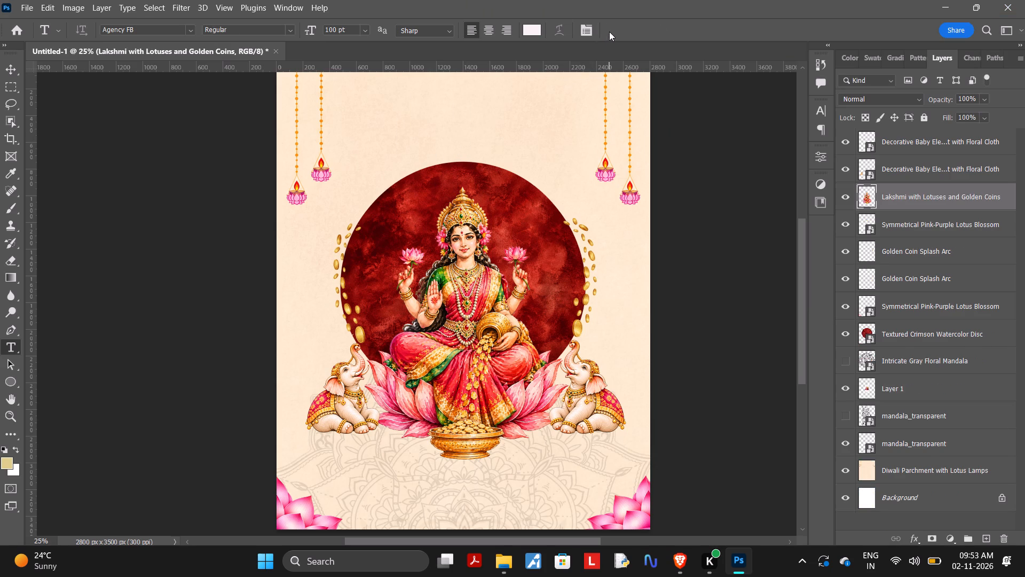
Quit Photoshop, saving the poster as a PSD named "dhanteras" in New folder on drive D.
left_click(1012, 0)
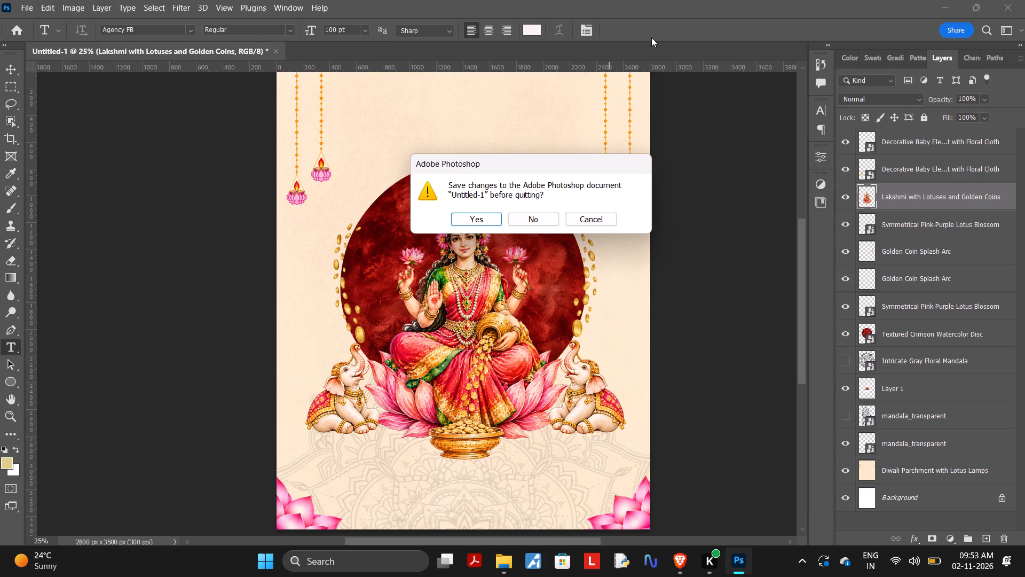
left_click(488, 221)
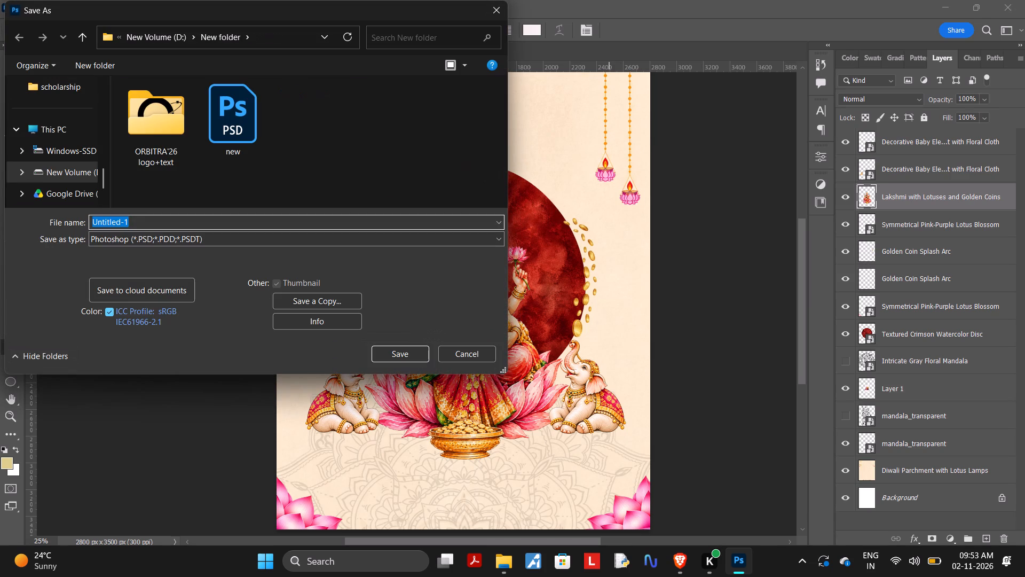
key("BackSpace")
type("dhanteras")
key("Return")
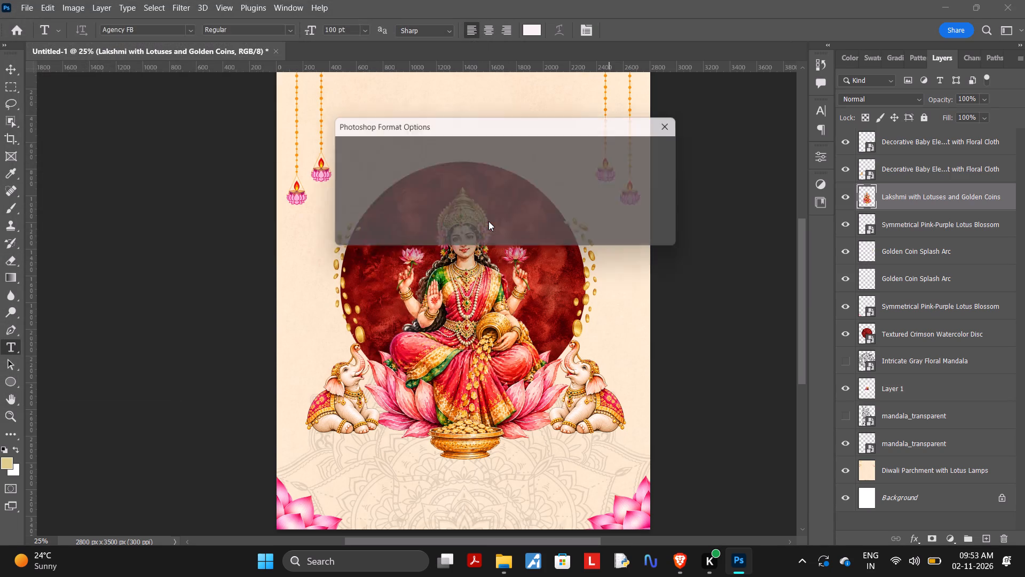
left_click(653, 146)
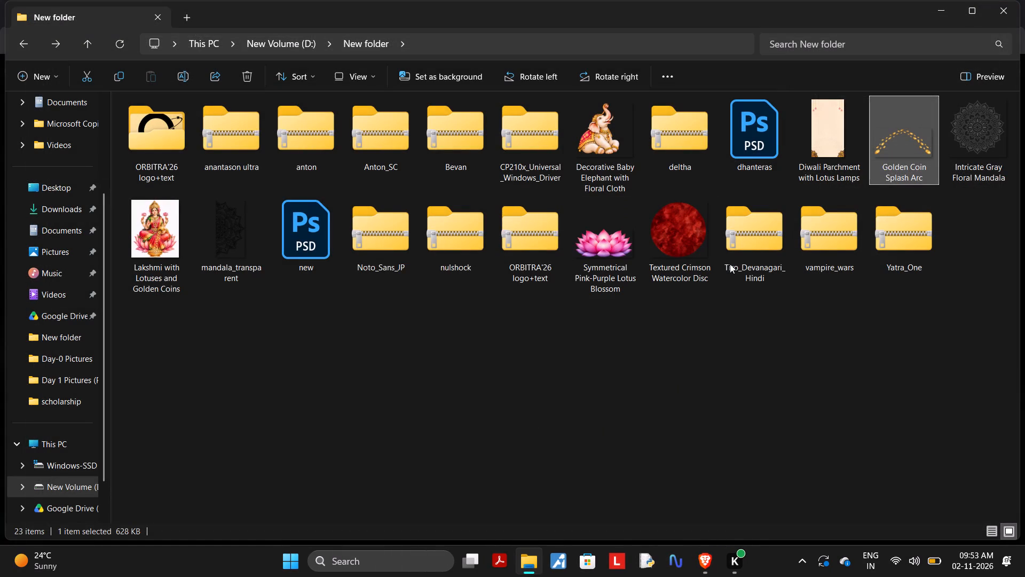
Install the TiroDevanagariHindi-Regular font from the Tiro_Devanagari_Hindi archive, and close File Explorer.
double_click(753, 254)
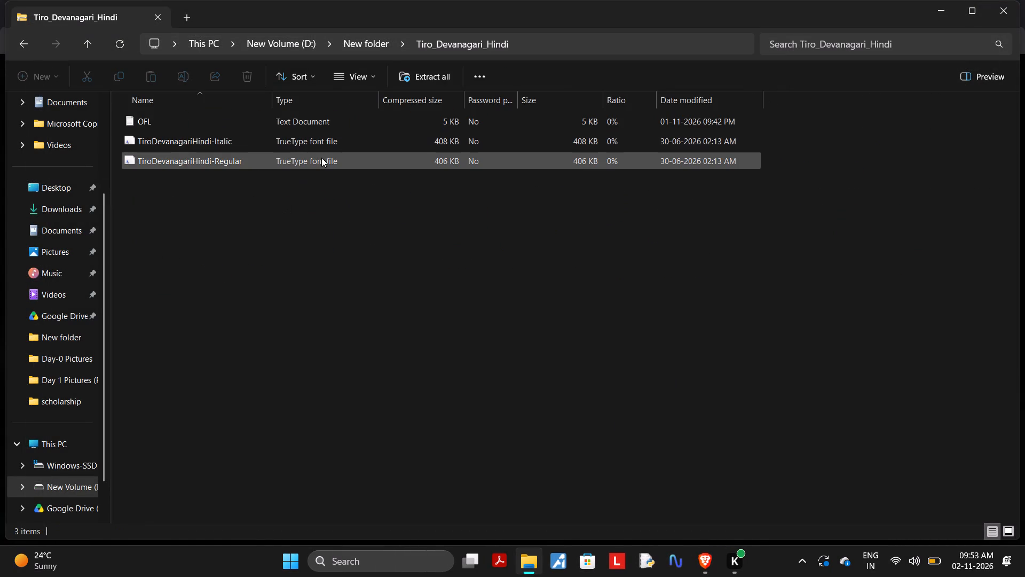
double_click(321, 158)
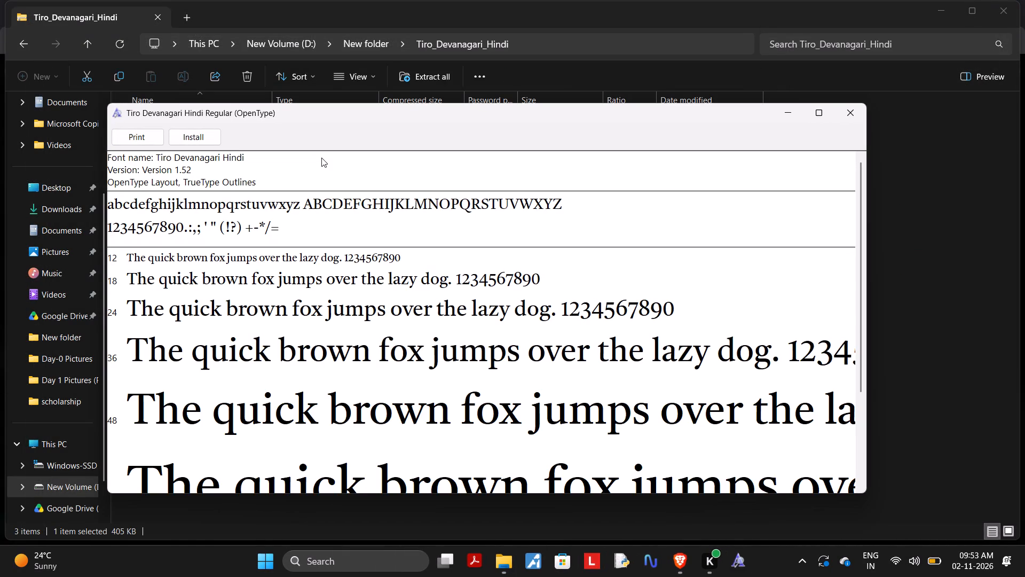
left_click(214, 139)
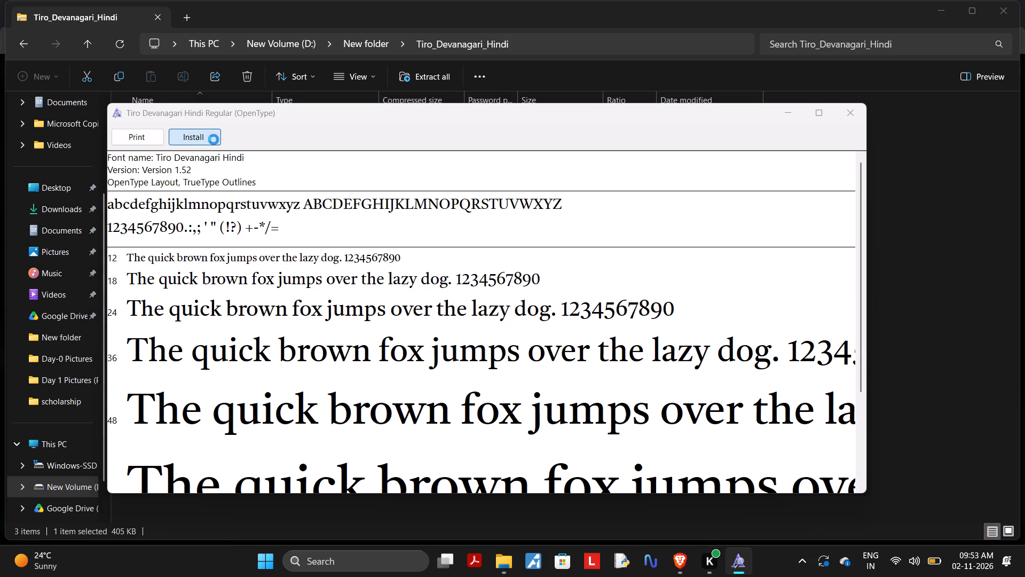
left_click(614, 201)
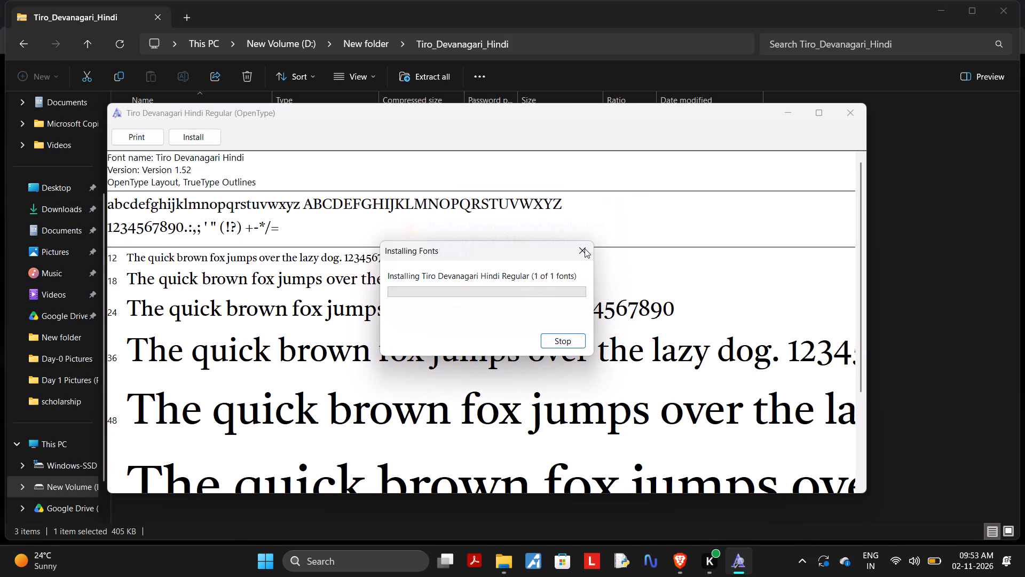
left_click(585, 248)
left_click(856, 120)
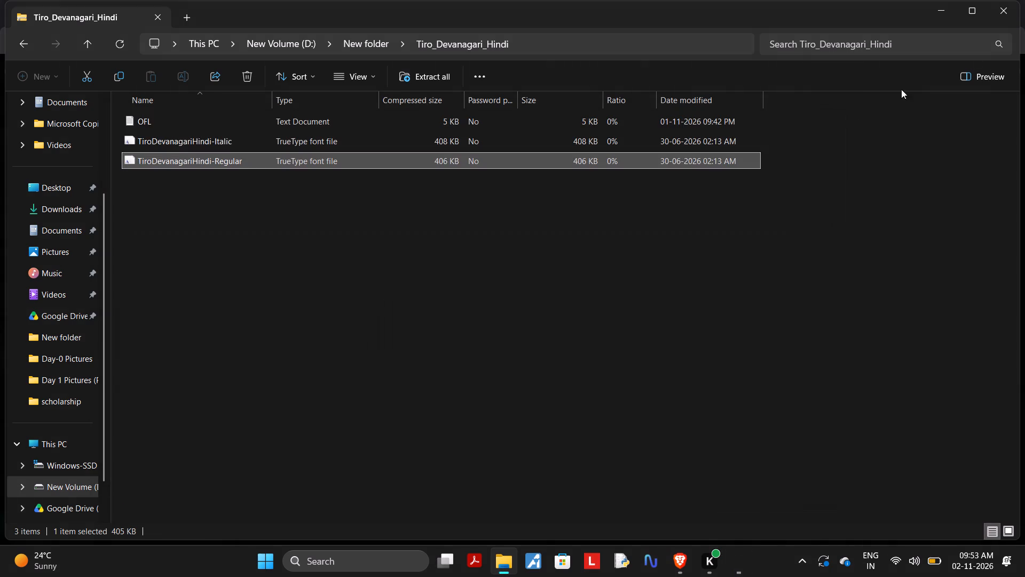
left_click(1011, 11)
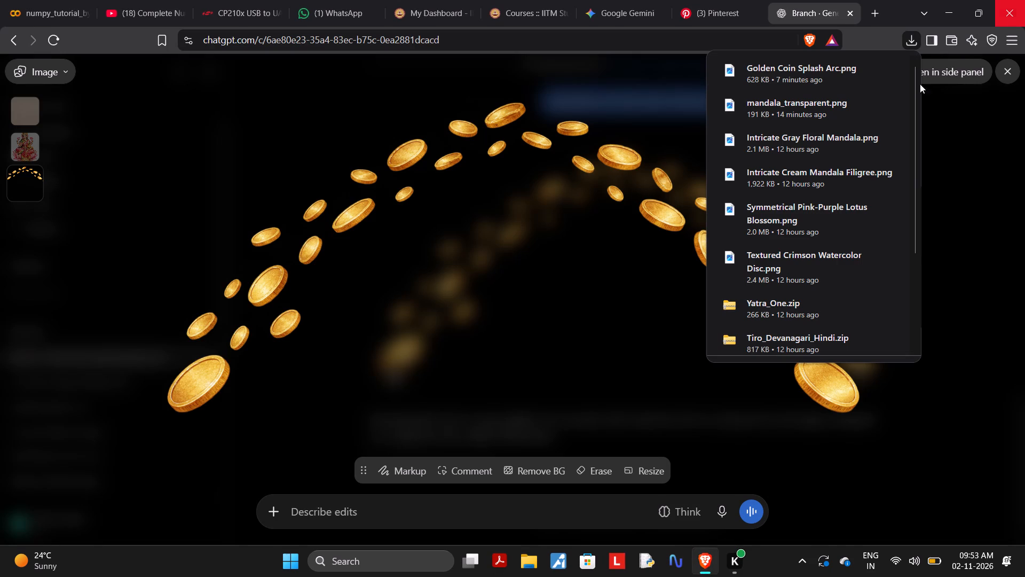
Find Photoshop through the Windows search and relaunch it.
left_click(421, 576)
left_click(423, 565)
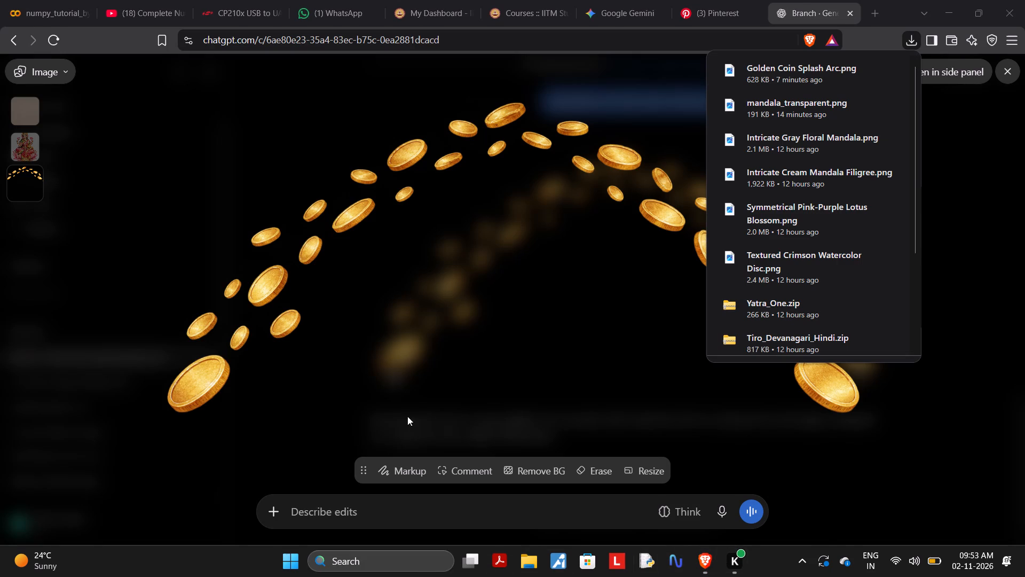
double_click(413, 127)
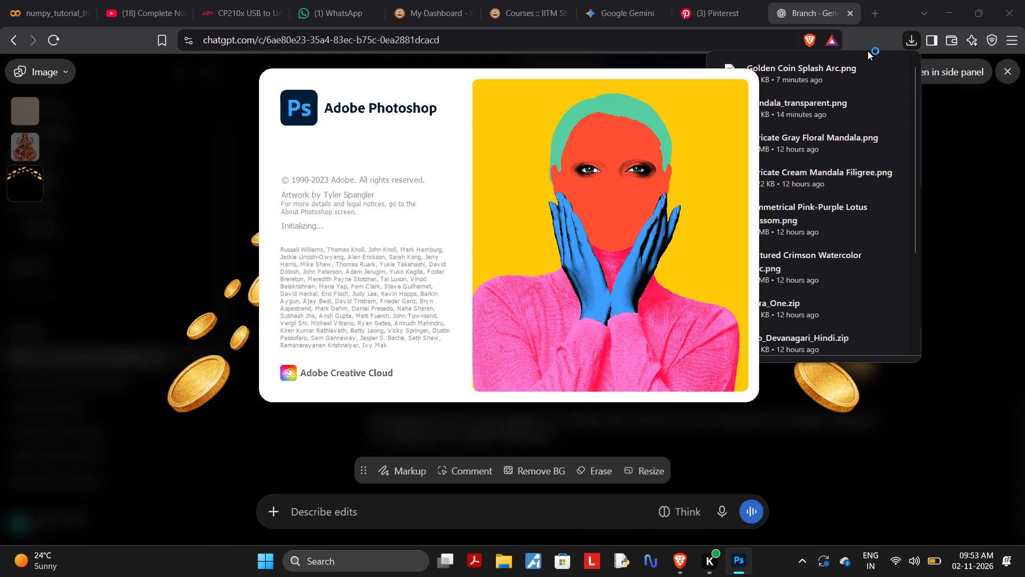
left_click(905, 34)
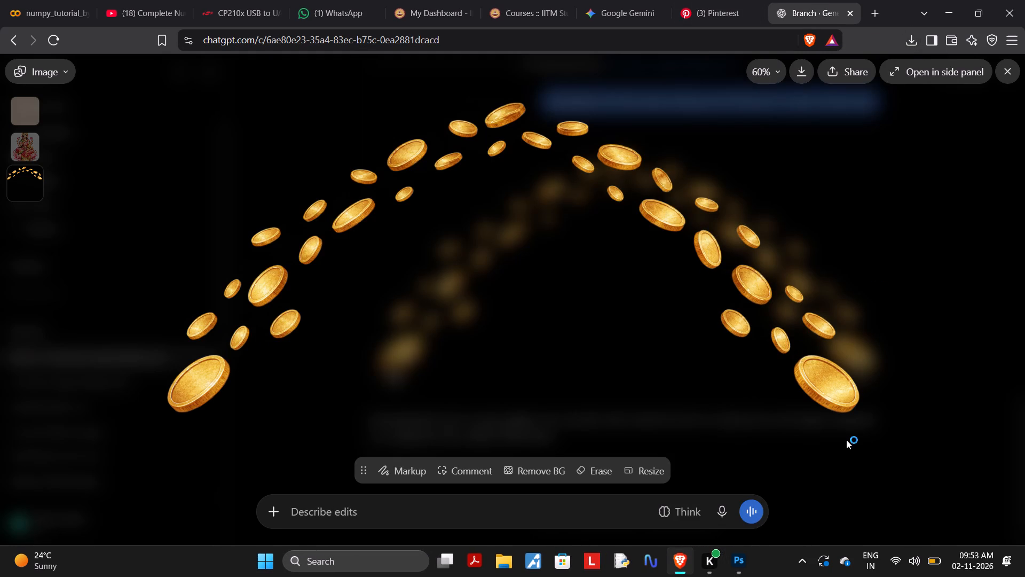
left_click(732, 552)
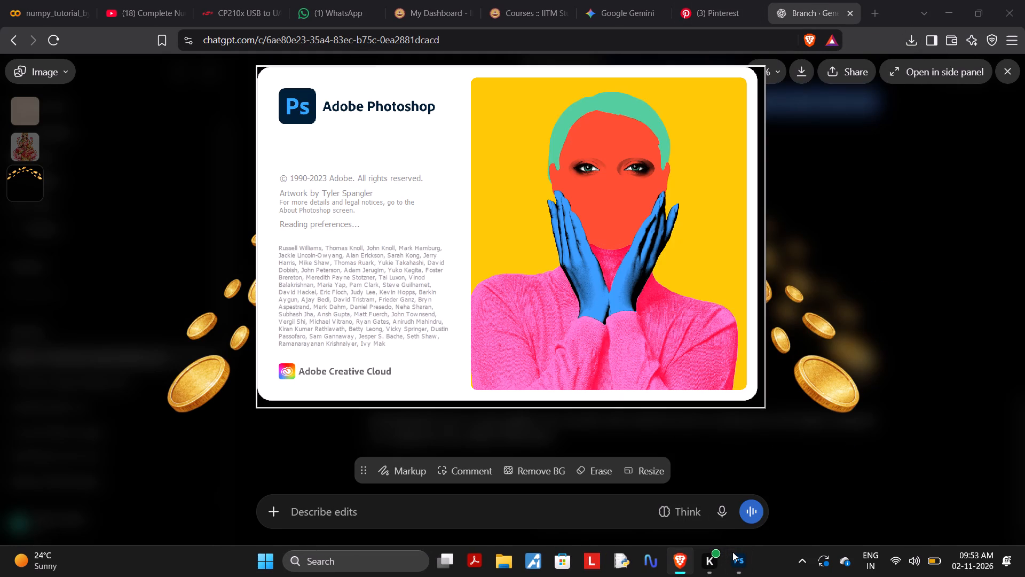
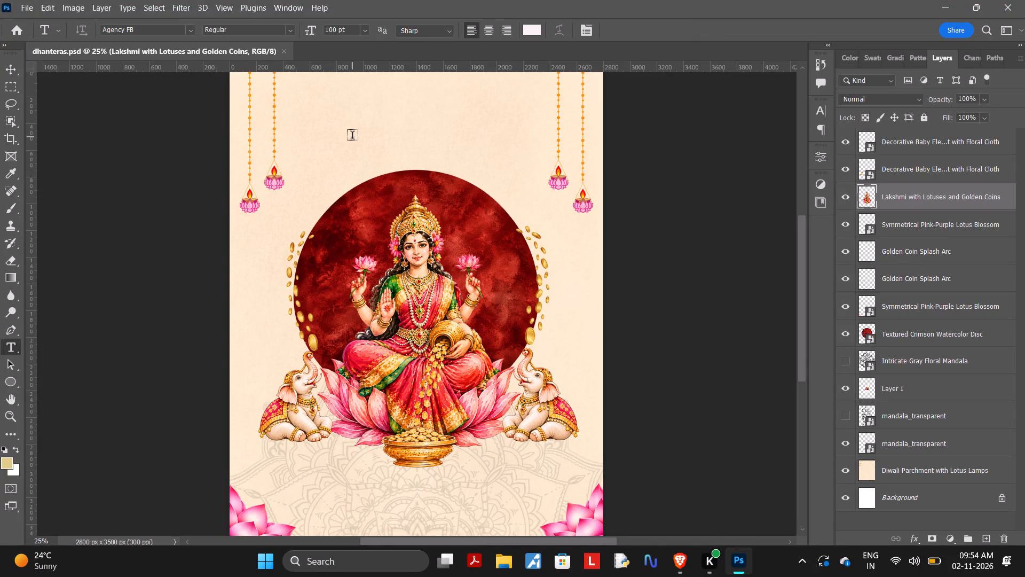
Start a text layer above the red disc and look through the font list for Tiro Devanagari Hindi and other Hindi-capable fonts.
left_click(352, 137)
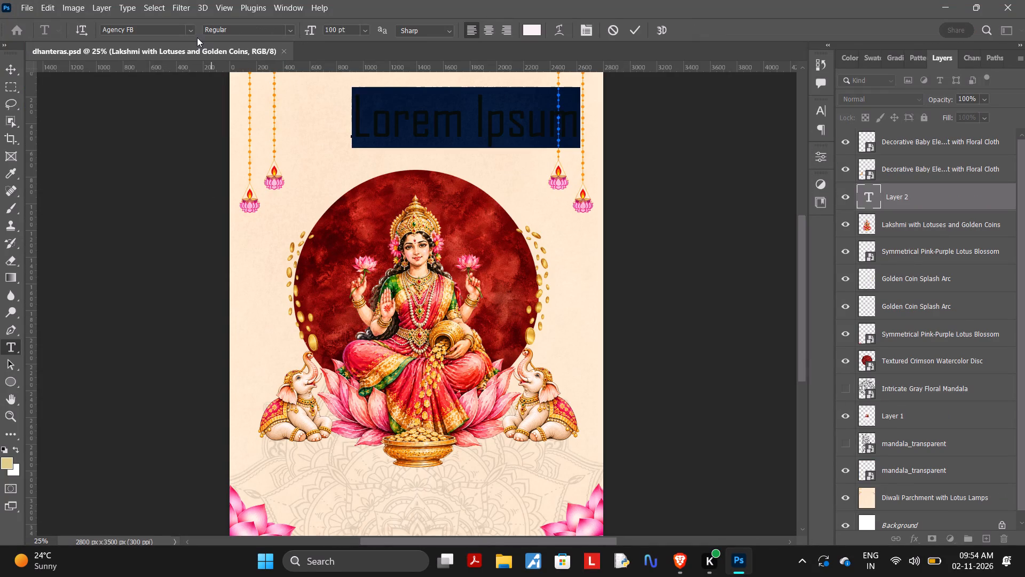
left_click(191, 29)
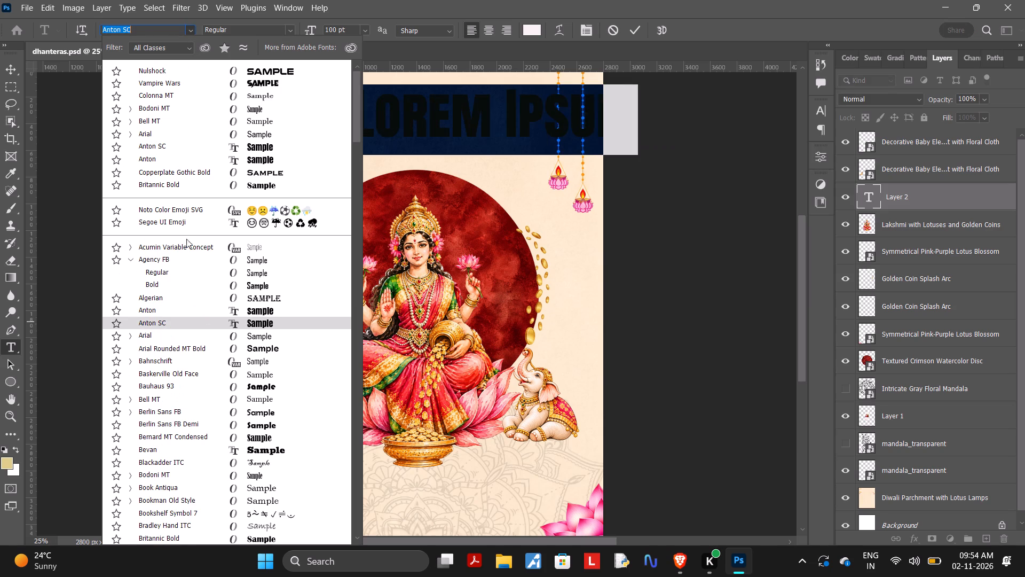
scroll(154, 379, "down", 11)
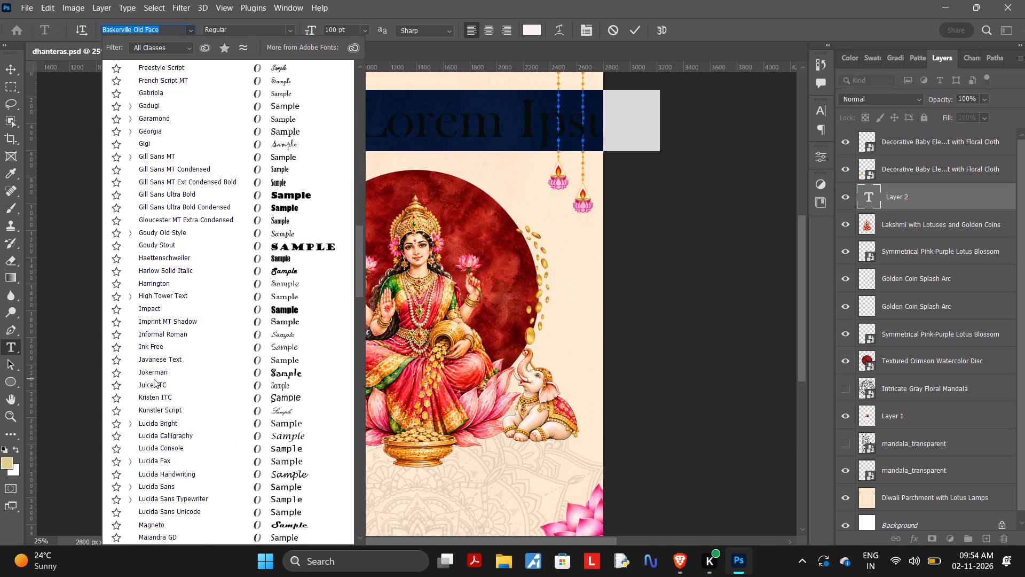
scroll(154, 379, "down", 9)
scroll(154, 379, "up", 2)
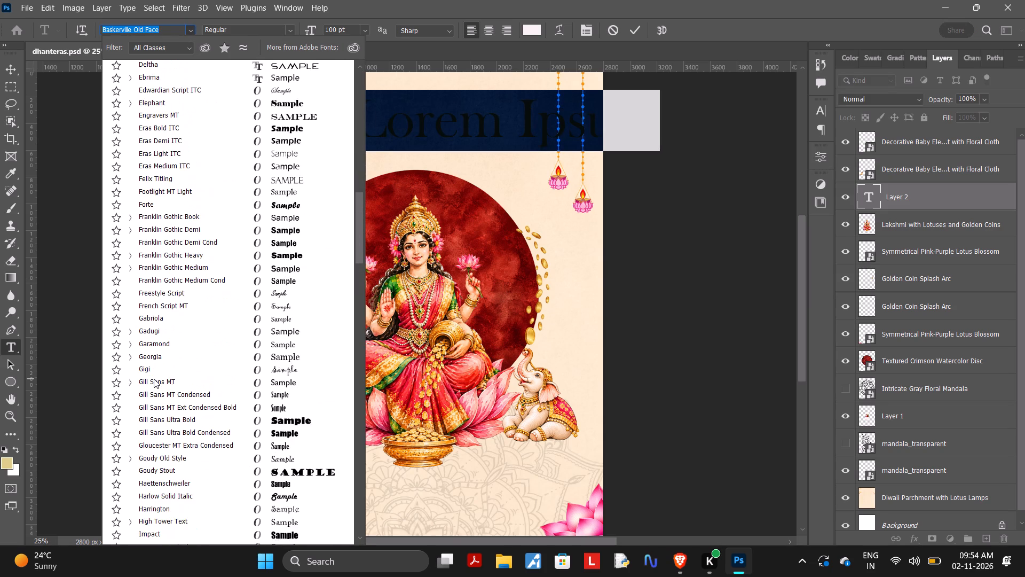
scroll(154, 379, "up", 1)
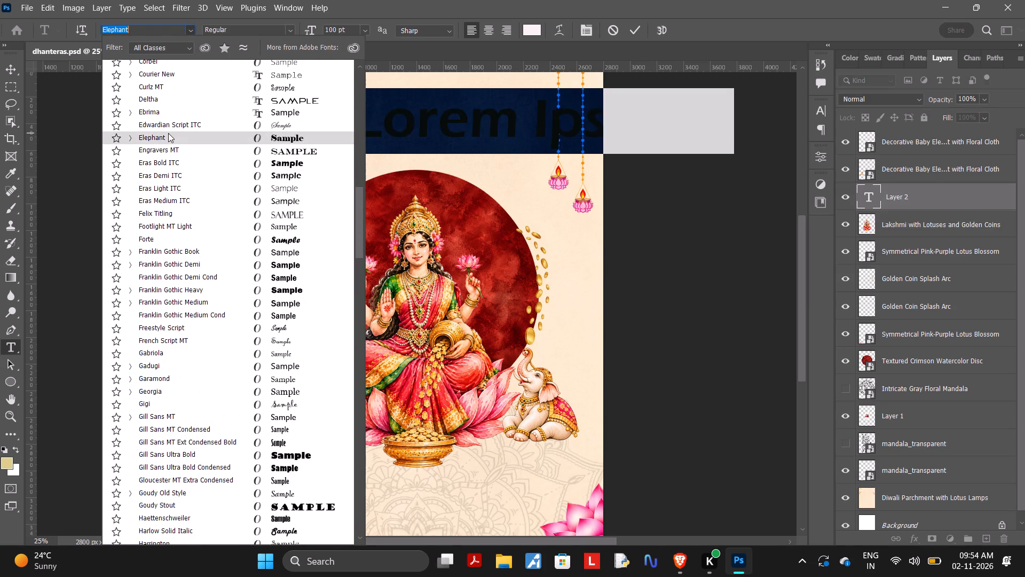
scroll(168, 133, "up", 2)
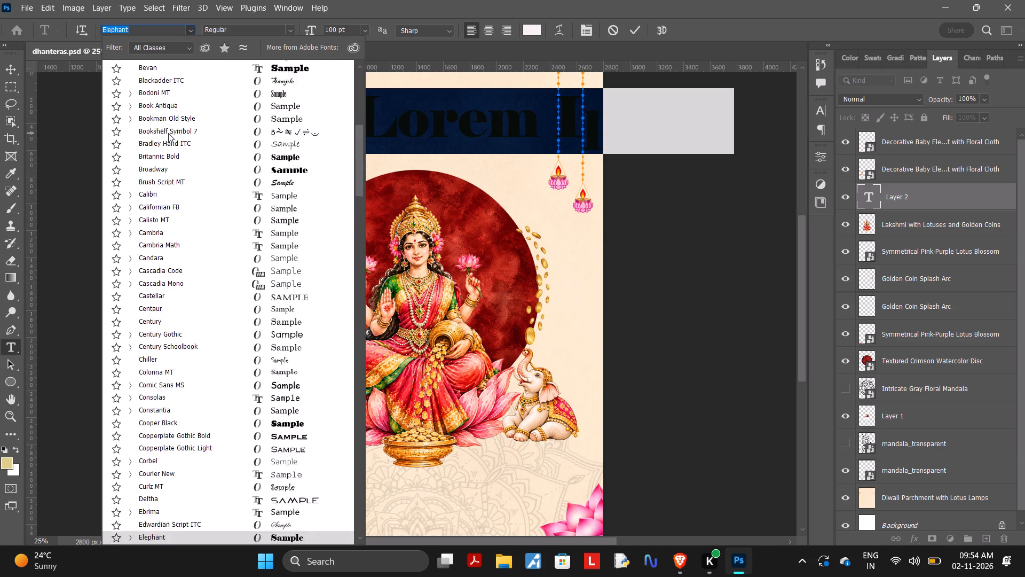
scroll(168, 133, "up", 2)
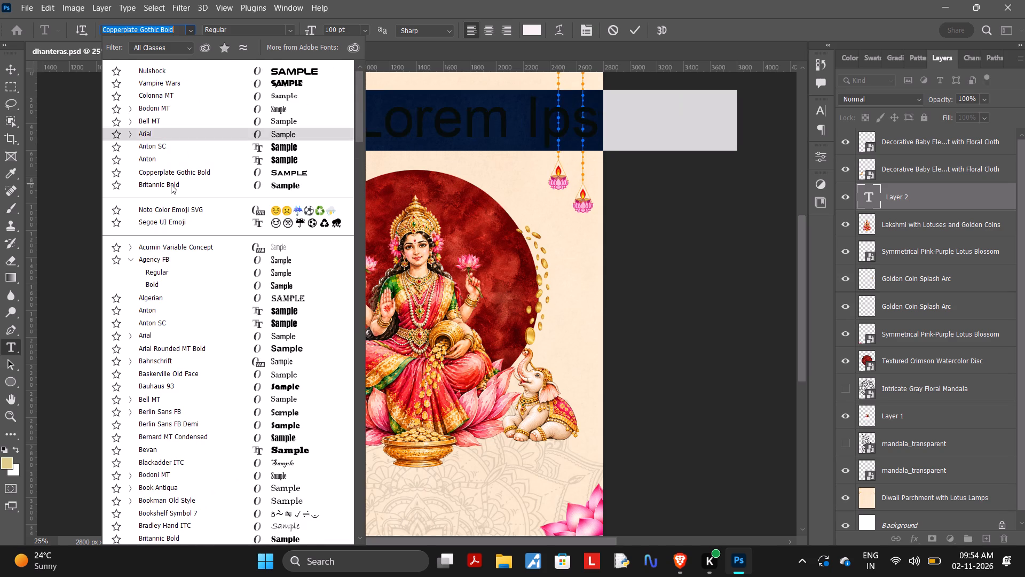
scroll(176, 251, "down", 11)
scroll(176, 251, "down", 20)
scroll(176, 251, "down", 20)
scroll(176, 251, "down", 20)
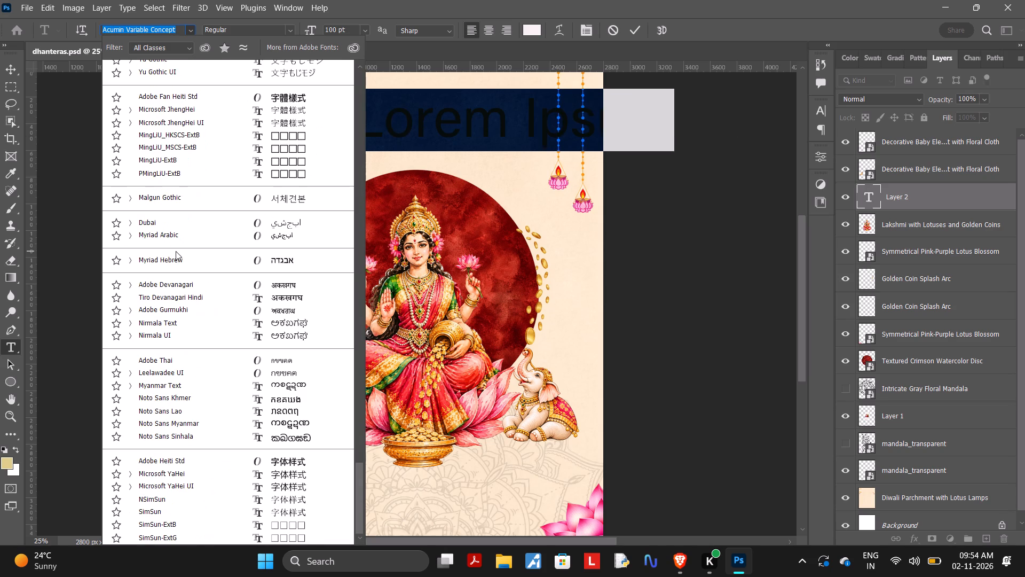
scroll(176, 251, "down", 5)
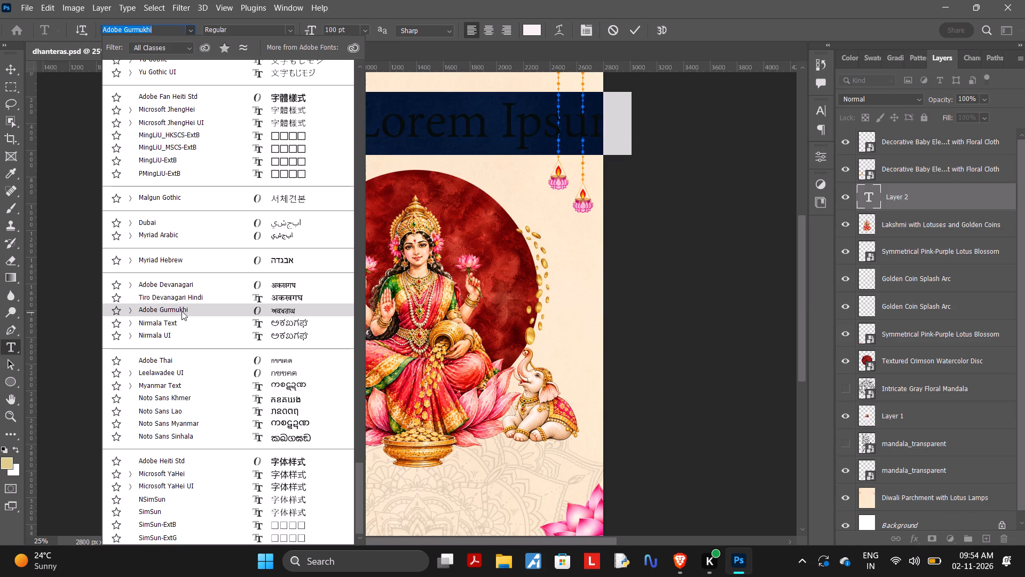
scroll(198, 392, "down", 1)
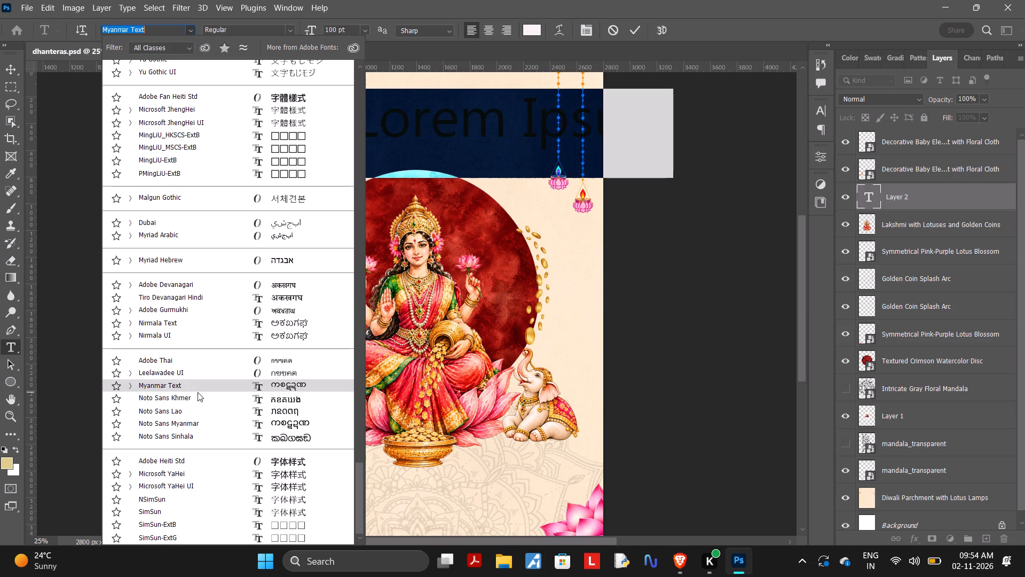
scroll(198, 392, "down", 10)
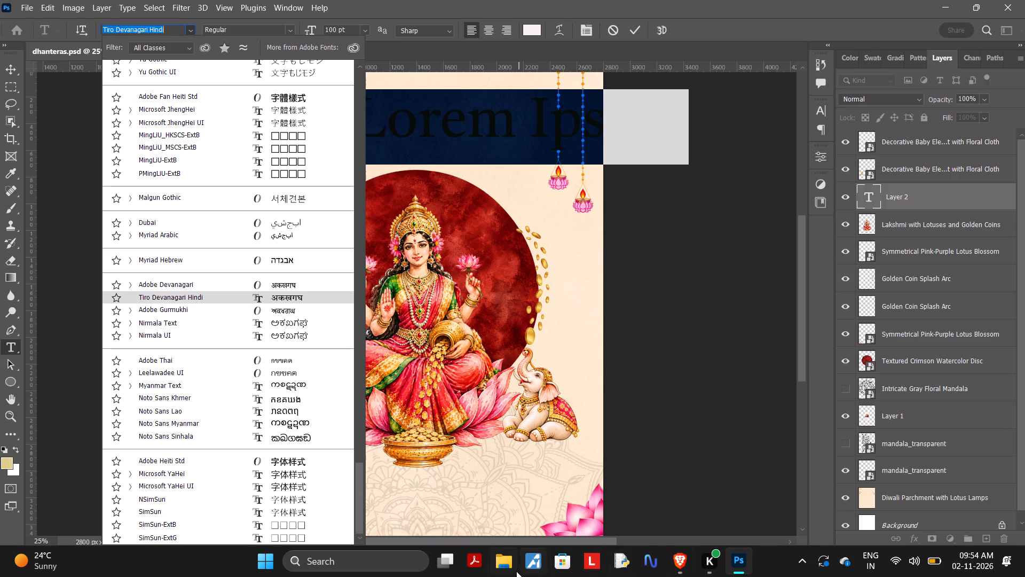
Install the YatraOne-Regular font from the Yatra_One archive in New folder on drive D, and close File Explorer.
left_click(503, 560)
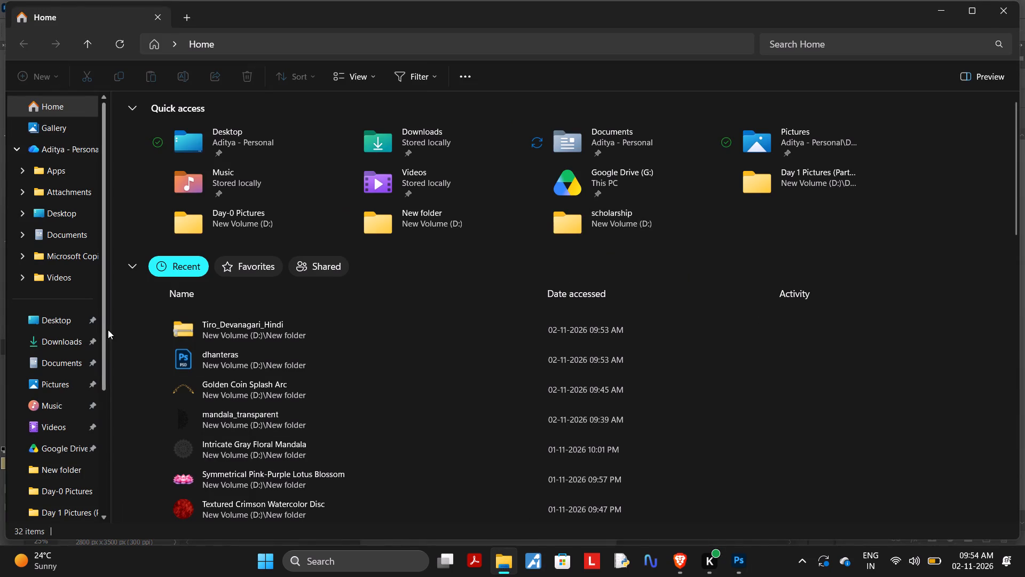
double_click(64, 471)
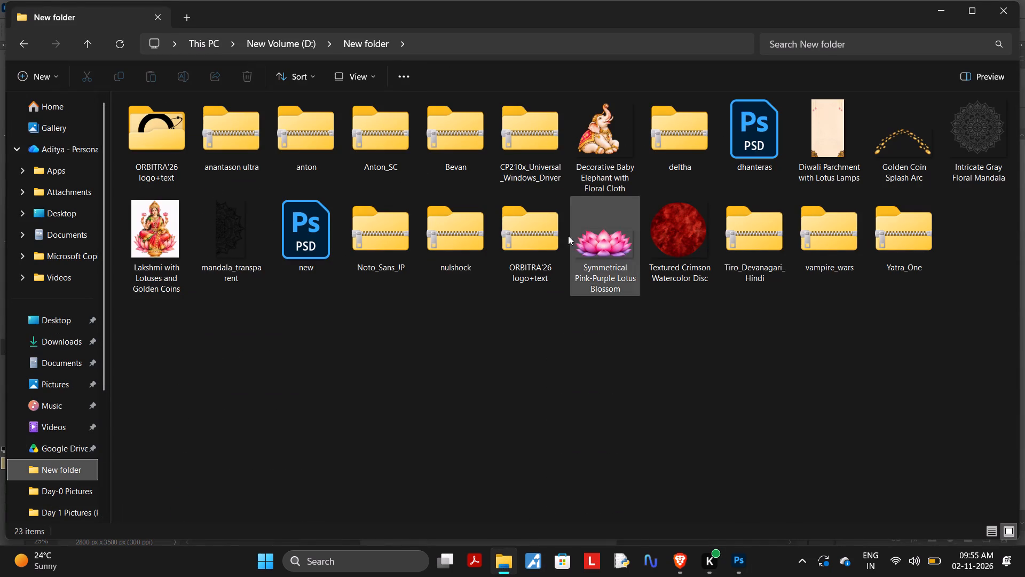
double_click(902, 227)
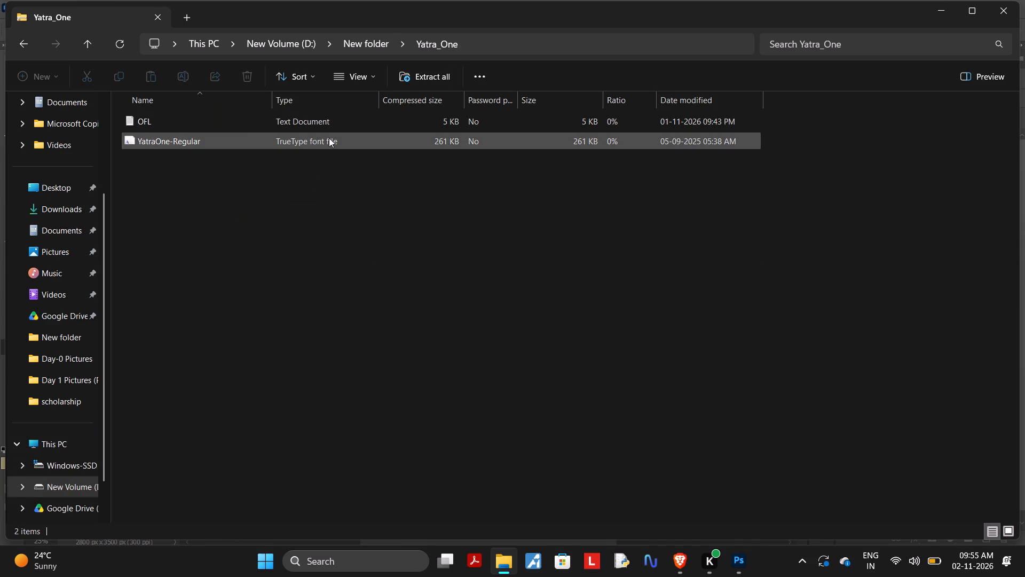
double_click(329, 138)
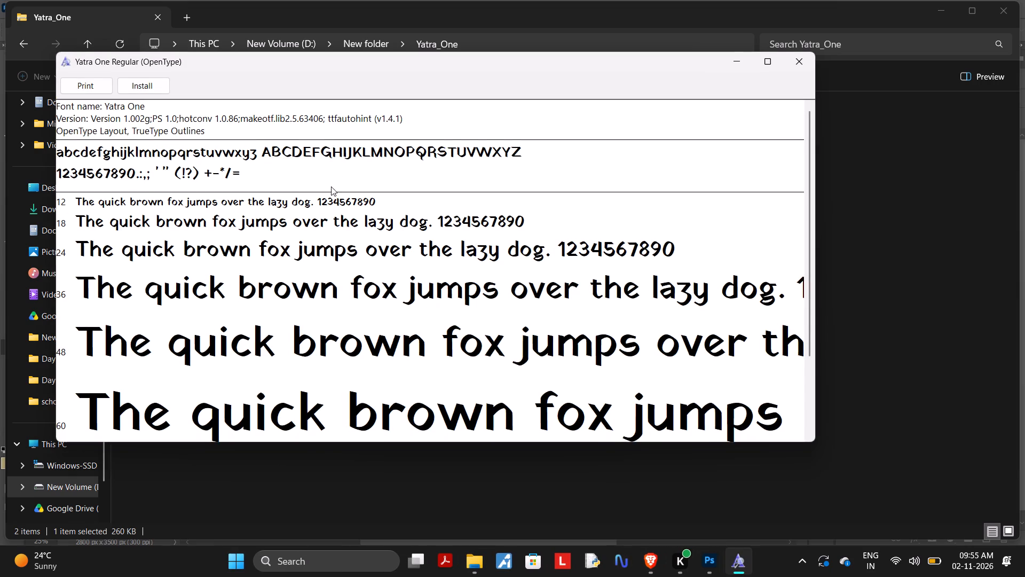
left_click(129, 88)
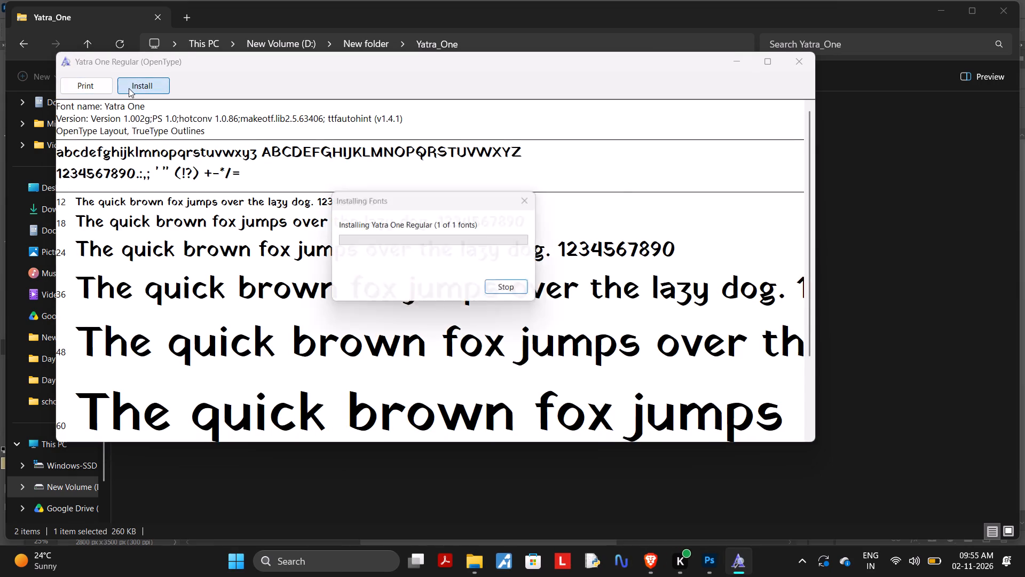
left_click(532, 289)
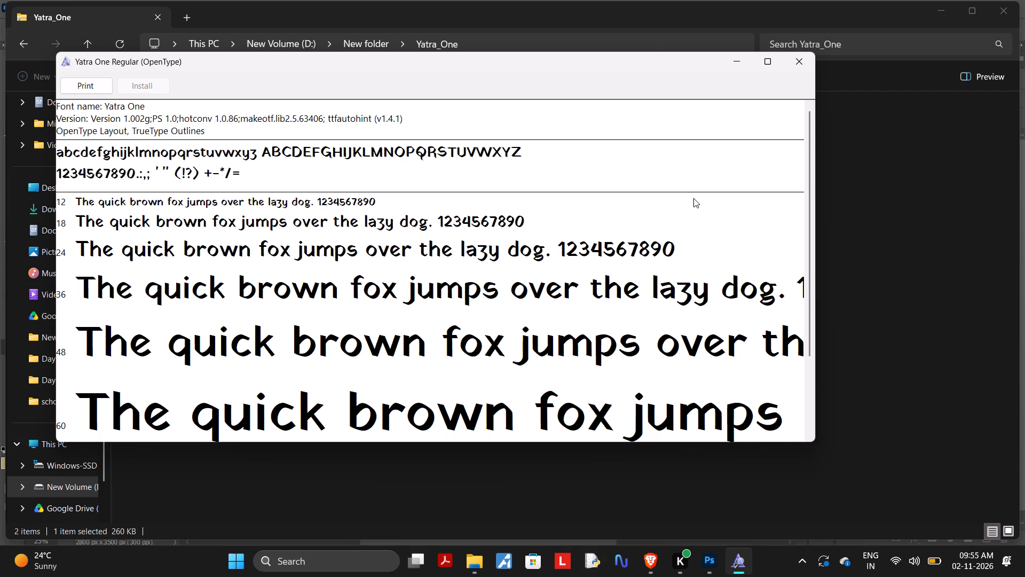
left_click(798, 71)
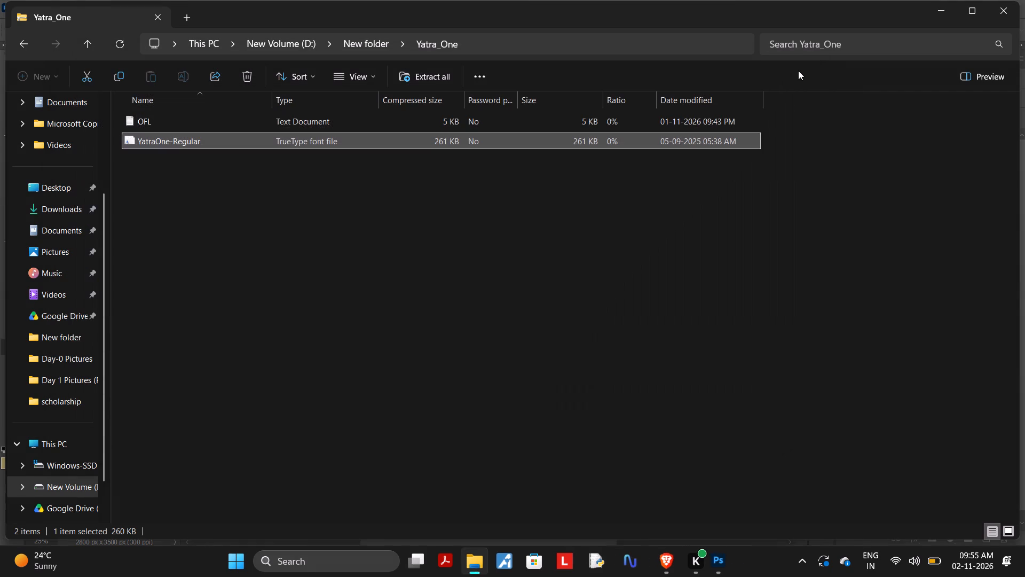
left_click(1000, 16)
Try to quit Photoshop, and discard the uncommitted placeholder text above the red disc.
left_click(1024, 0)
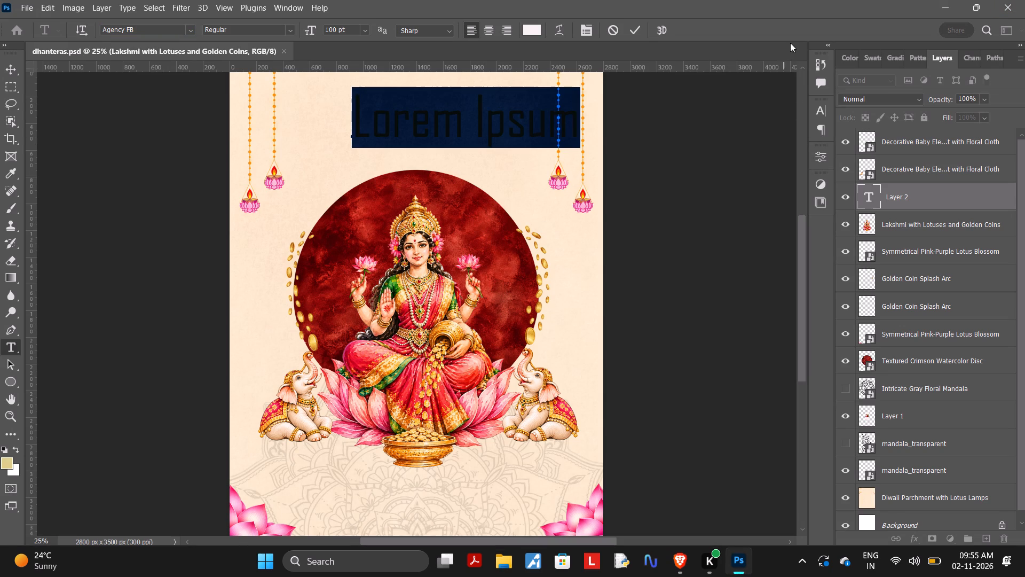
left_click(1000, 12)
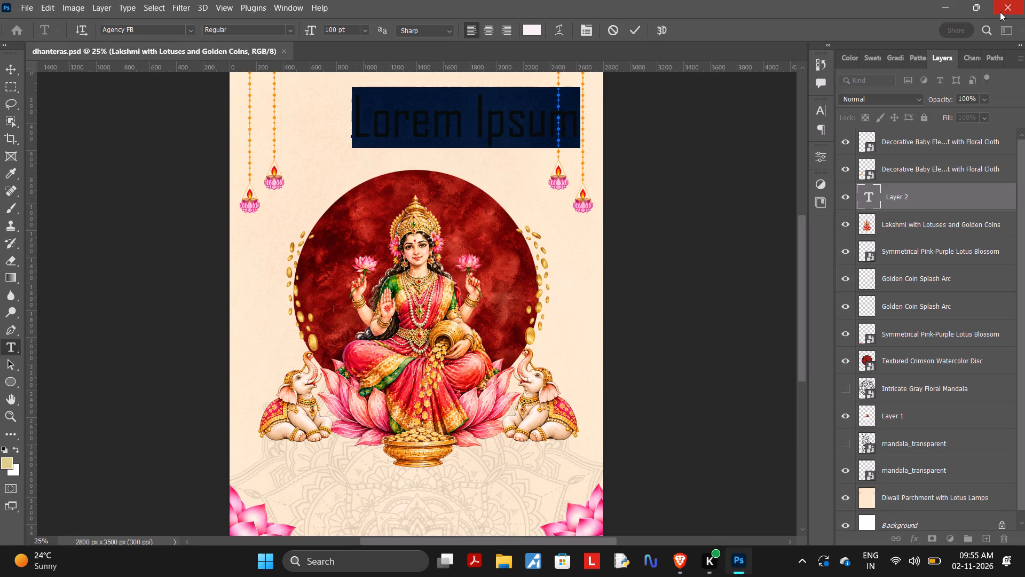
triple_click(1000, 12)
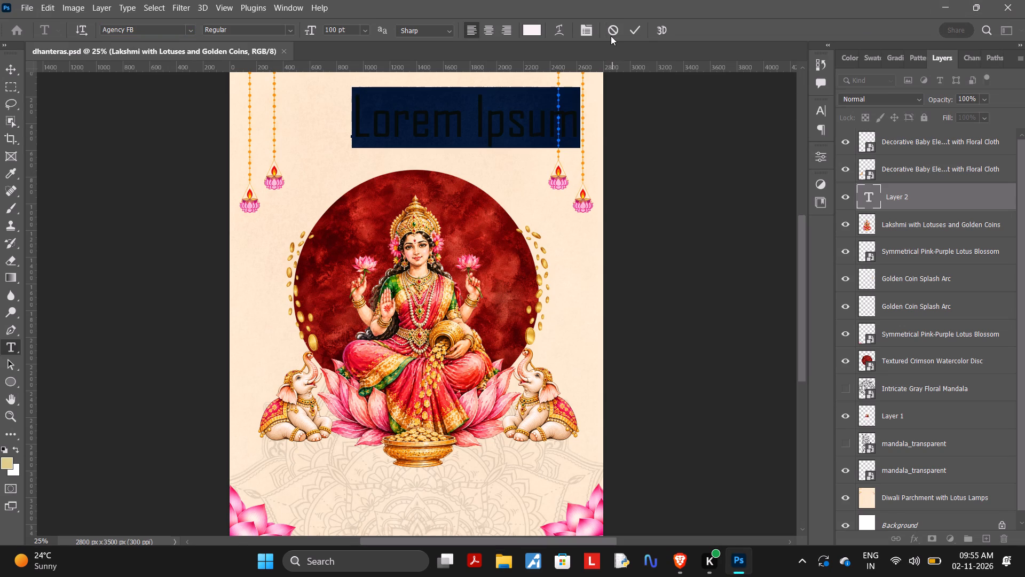